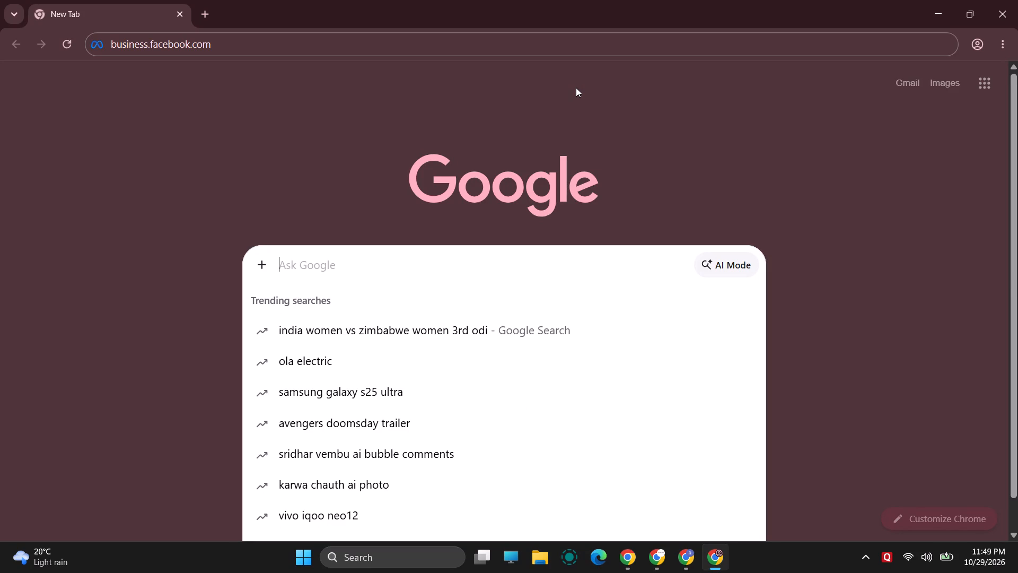
Open the Instagram website in the browser.
{"action": "left_click", "coordinate": [201, 10]}
{"action": "left_click", "coordinate": [185, 14]}
{"action": "left_click", "coordinate": [208, 42]}
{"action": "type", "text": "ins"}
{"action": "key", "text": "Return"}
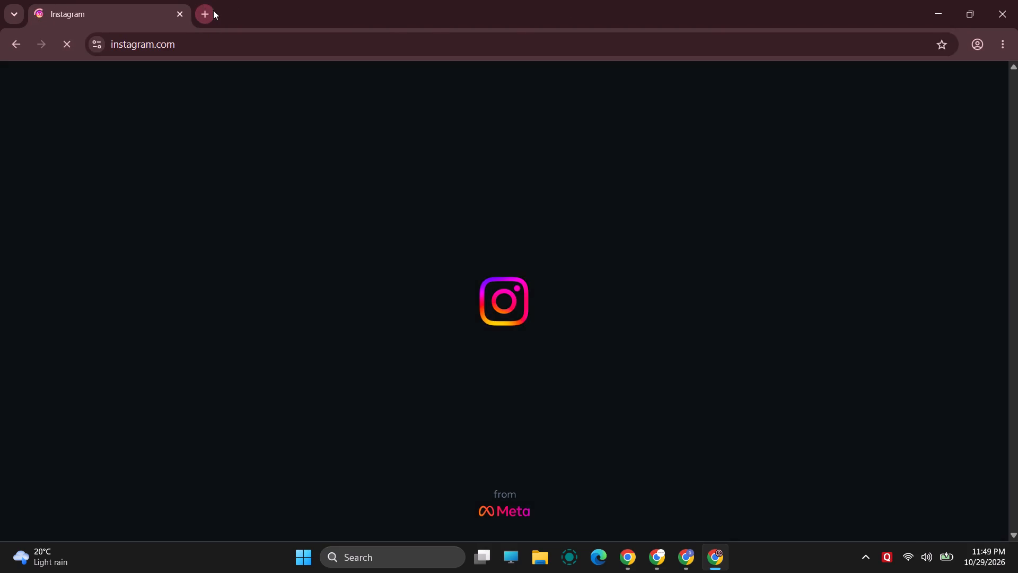
Open Meta Business Suite in a separate browser tab, keeping Instagram open.
{"action": "left_click", "coordinate": [213, 10]}
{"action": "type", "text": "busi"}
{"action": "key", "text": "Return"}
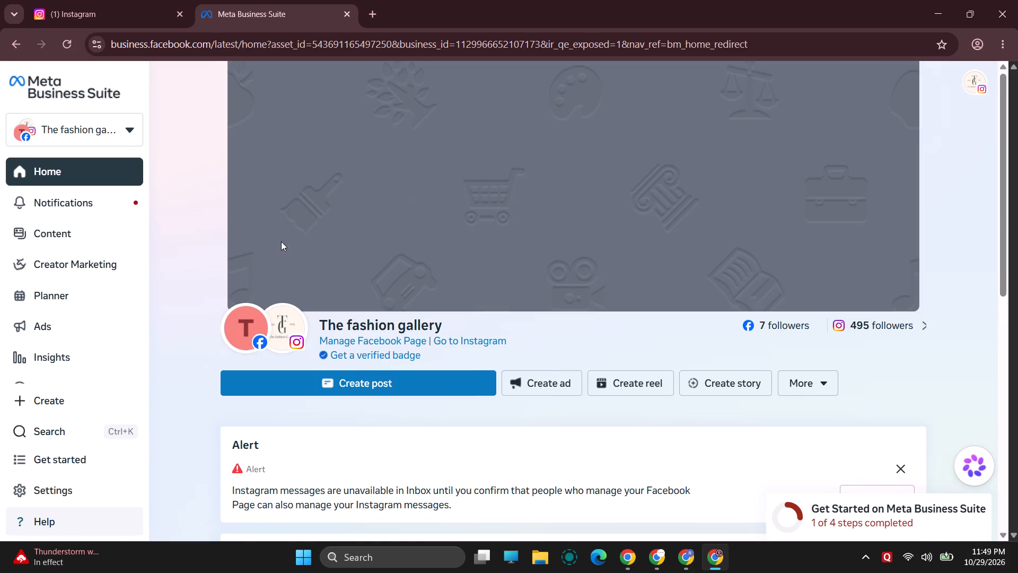
Visit the Ads section and open the Create ad page with its choice of ad goals.
{"action": "scroll", "coordinate": [281, 241], "scroll_direction": "down", "scroll_amount": 3}
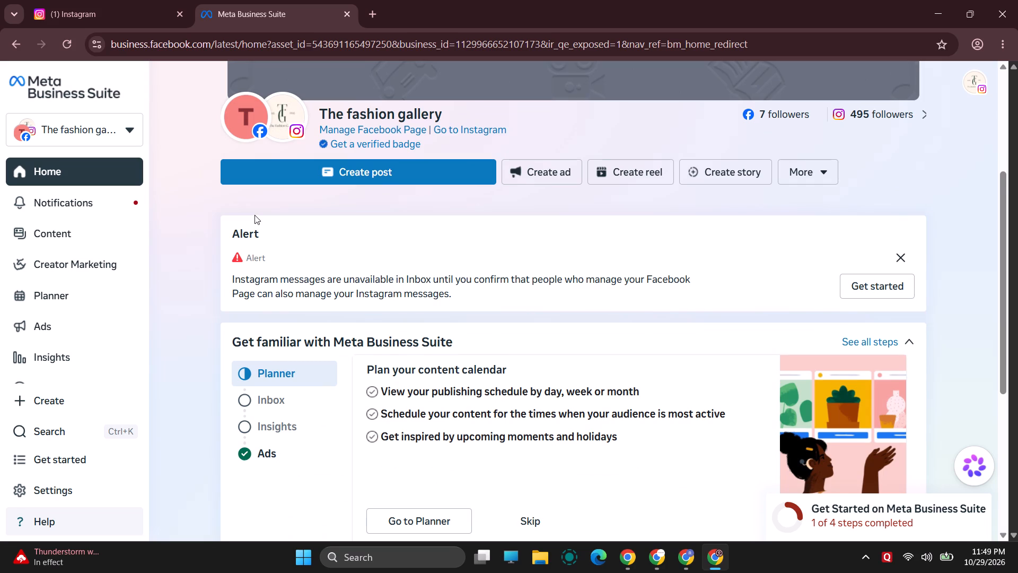
{"action": "left_click", "coordinate": [43, 325]}
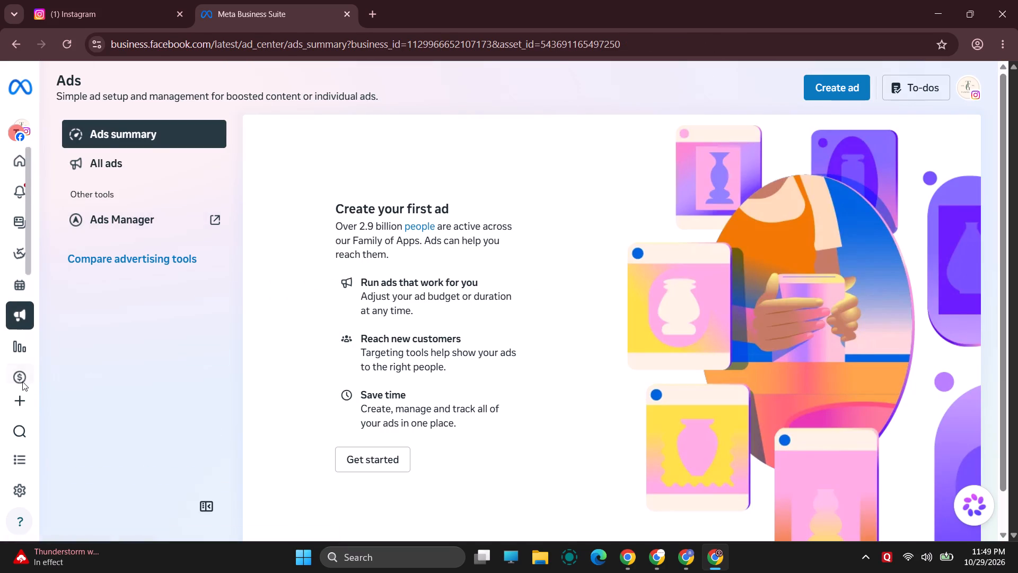
{"action": "left_click", "coordinate": [85, 404]}
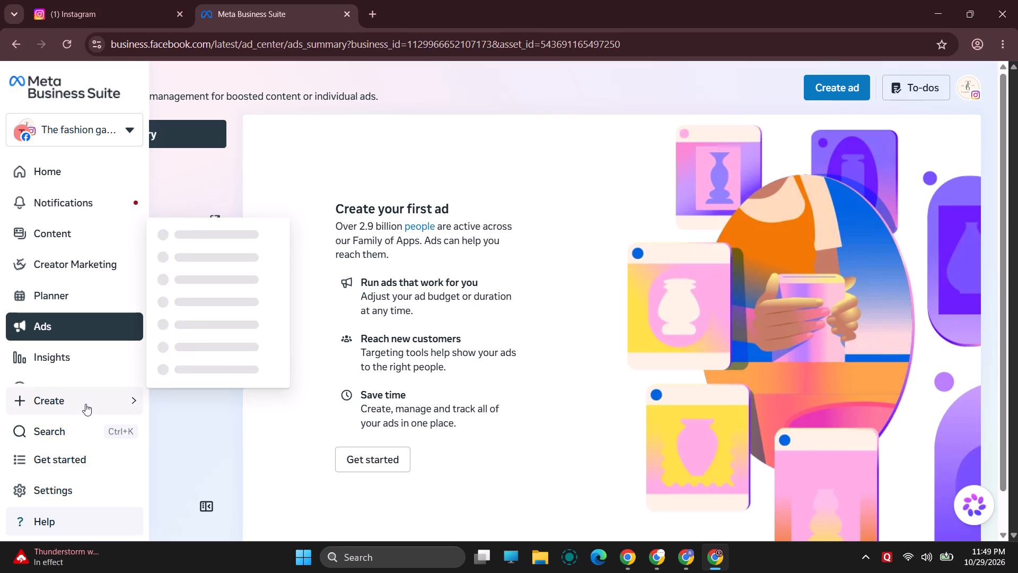
{"action": "left_click", "coordinate": [226, 235]}
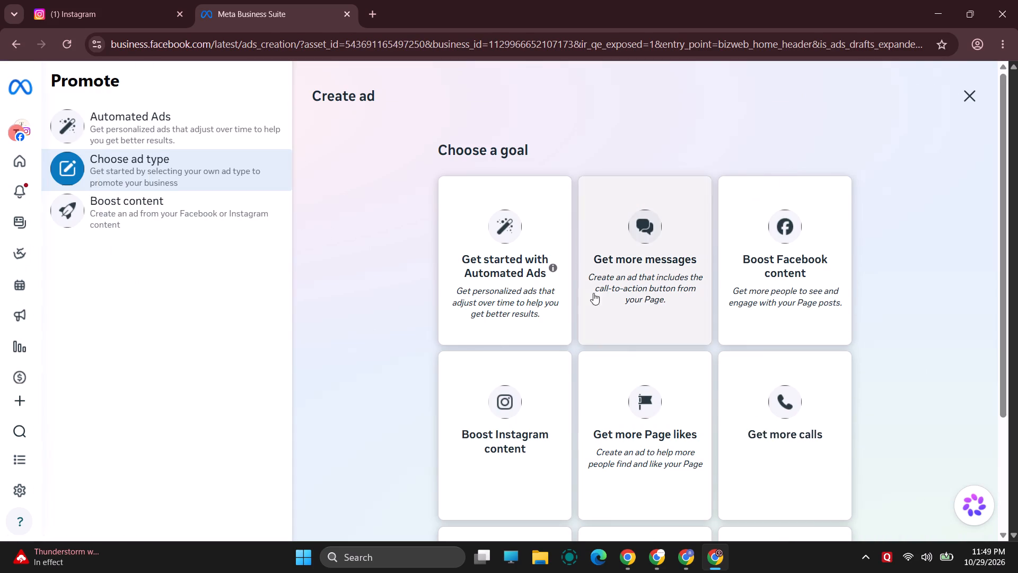
Look through the Business Suite navigation tools and open the Ad account settings.
{"action": "scroll", "coordinate": [69, 369], "scroll_direction": "down", "scroll_amount": 3}
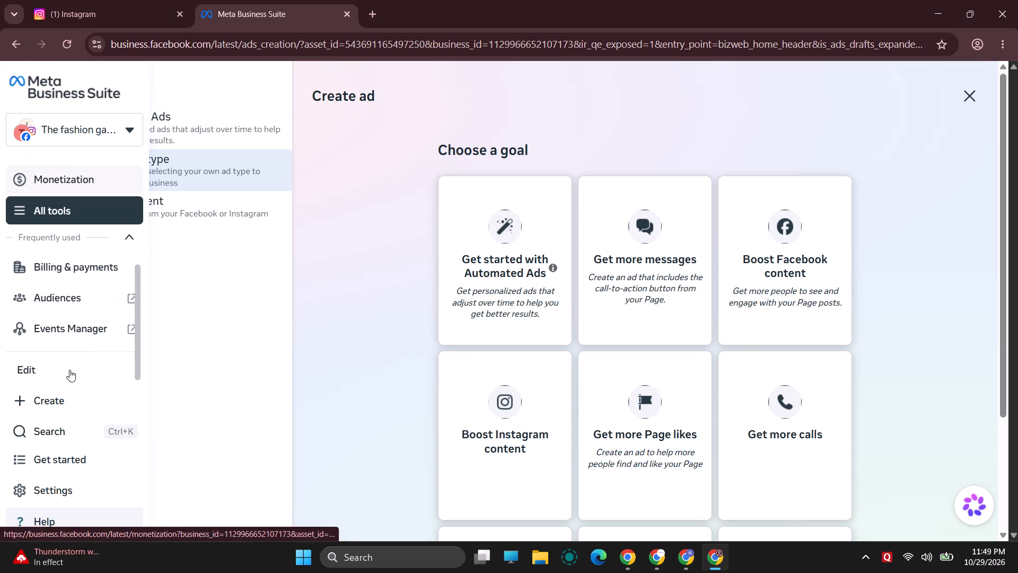
{"action": "scroll", "coordinate": [71, 353], "scroll_direction": "down", "scroll_amount": 1}
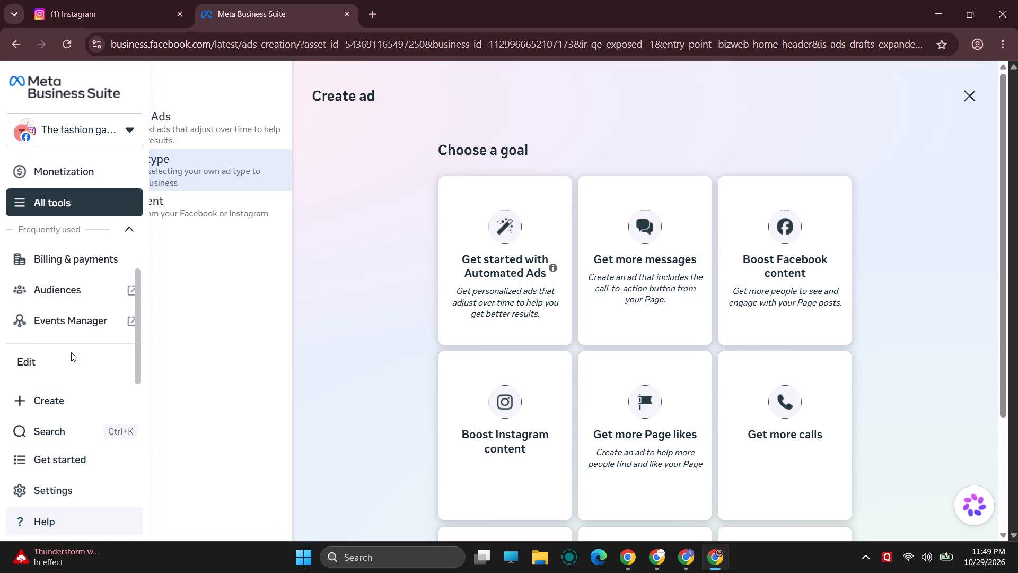
{"action": "scroll", "coordinate": [71, 352], "scroll_direction": "up", "scroll_amount": 2}
{"action": "left_click", "coordinate": [217, 290]}
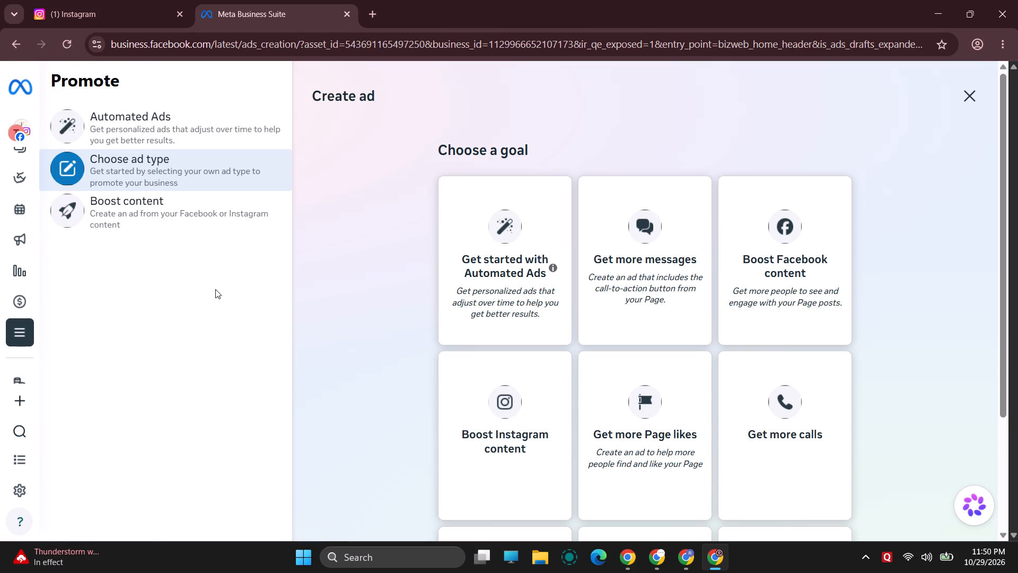
{"action": "scroll", "coordinate": [81, 312], "scroll_direction": "down", "scroll_amount": 3}
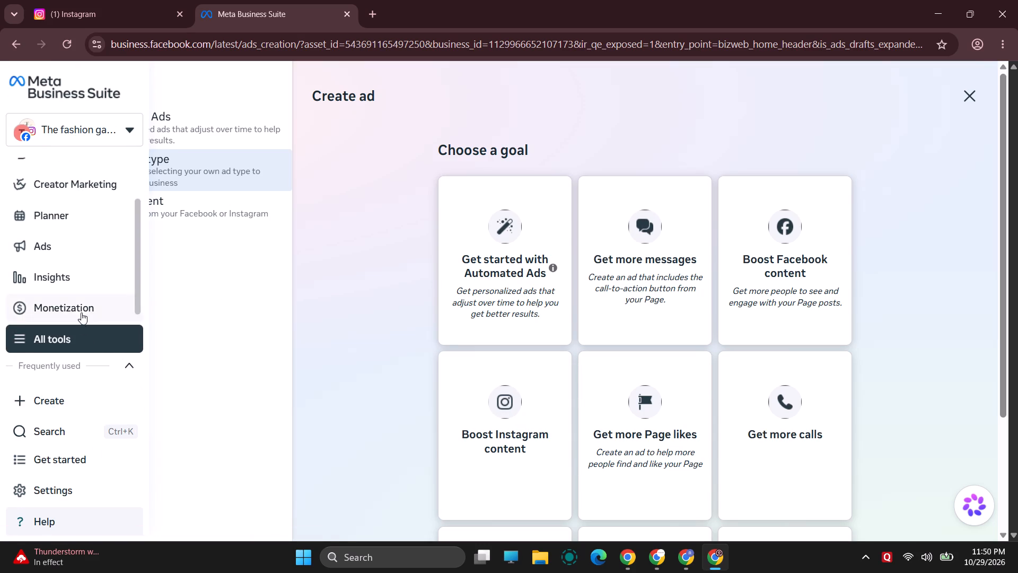
{"action": "scroll", "coordinate": [81, 312], "scroll_direction": "down", "scroll_amount": 1}
{"action": "left_click", "coordinate": [56, 498]}
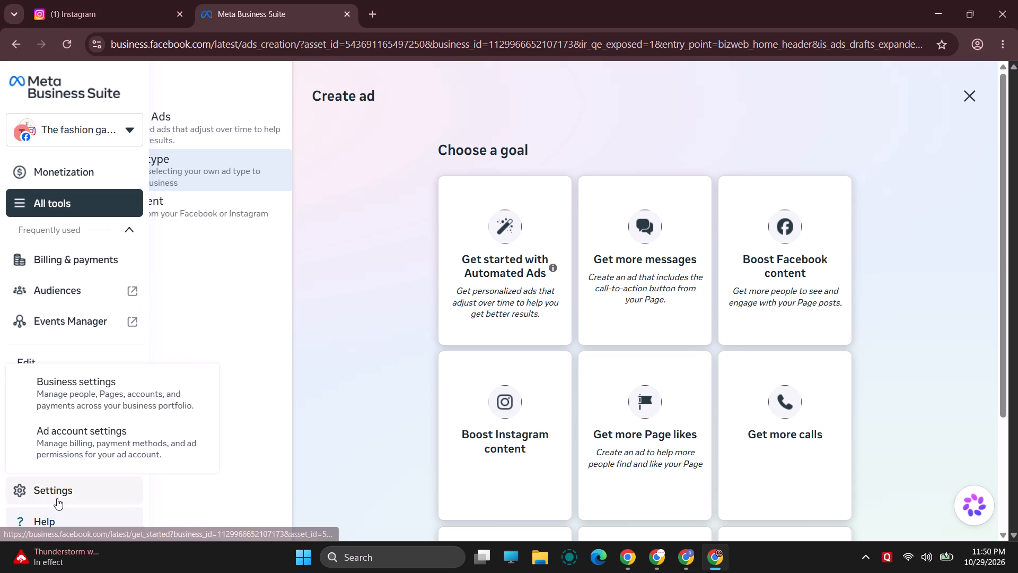
{"action": "left_click", "coordinate": [129, 439]}
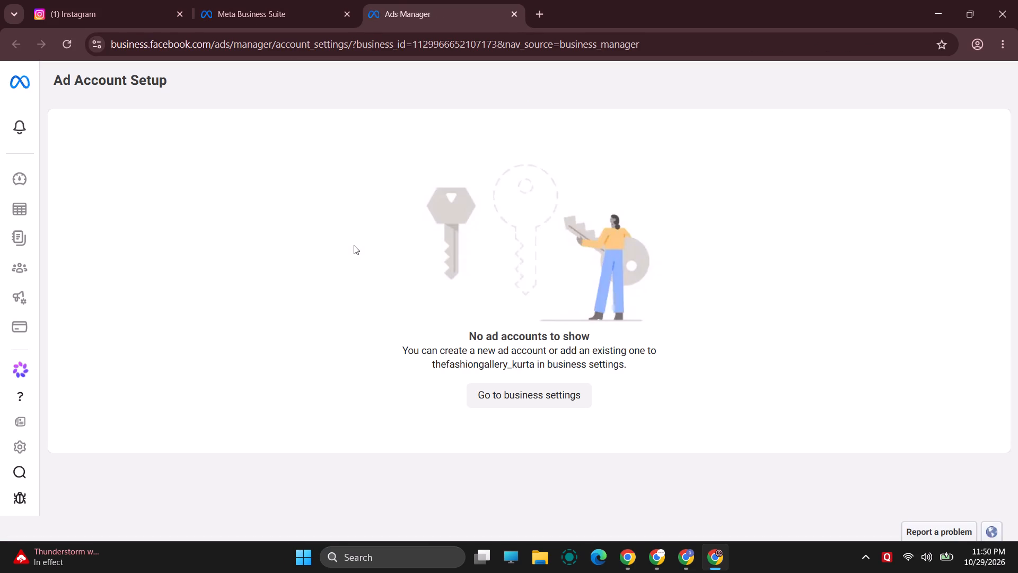
Go to the portfolio's business settings and start adding a newly created ad account to its assets.
{"action": "left_click", "coordinate": [555, 403]}
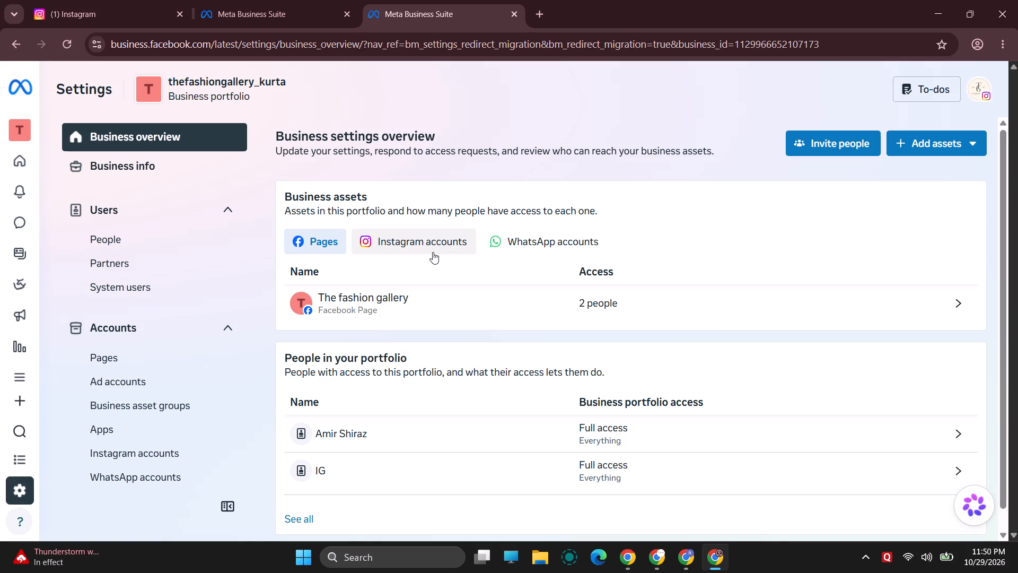
{"action": "scroll", "coordinate": [758, 315], "scroll_direction": "down", "scroll_amount": 4}
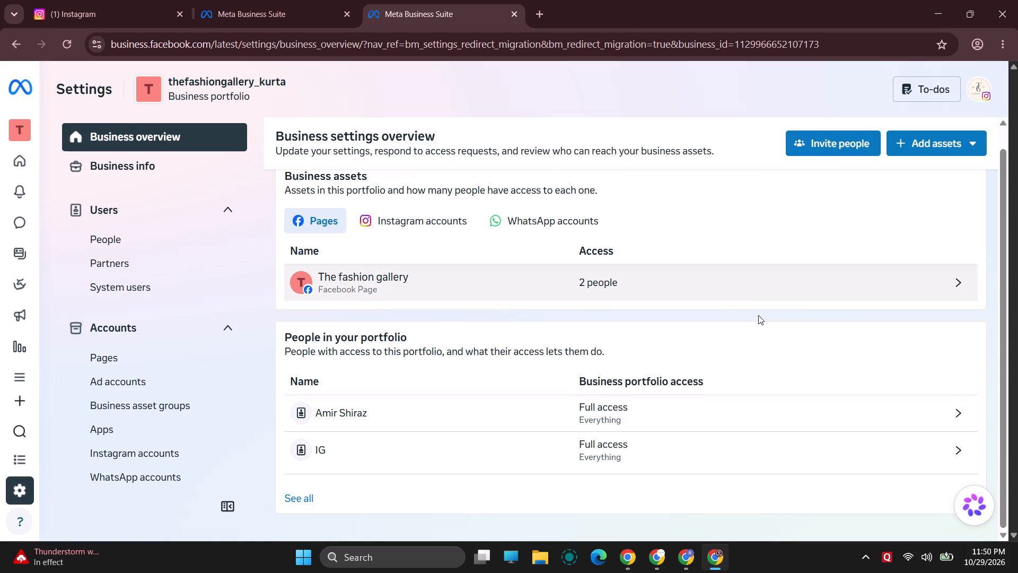
{"action": "scroll", "coordinate": [758, 315], "scroll_direction": "up", "scroll_amount": 4}
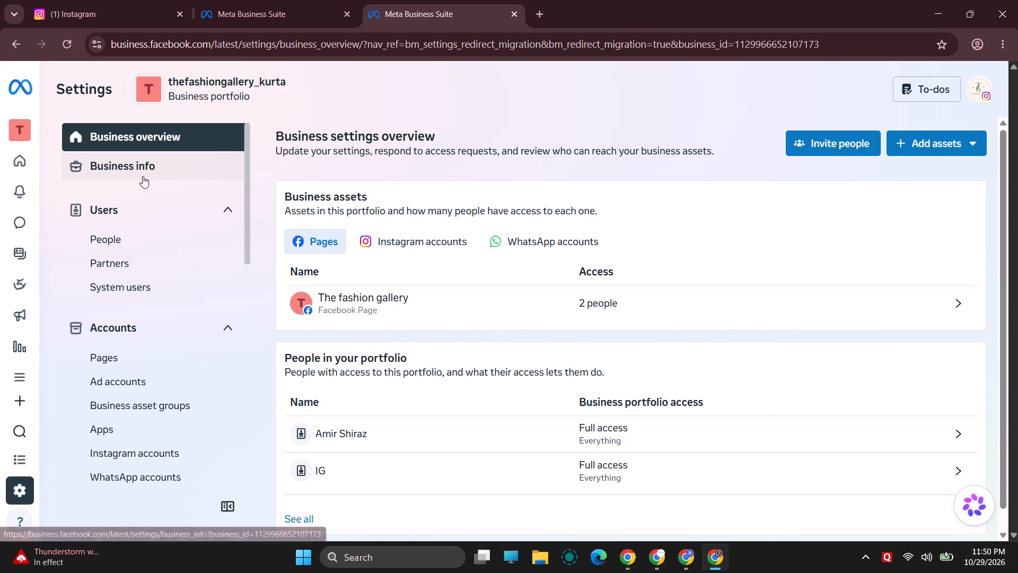
{"action": "left_click", "coordinate": [935, 148]}
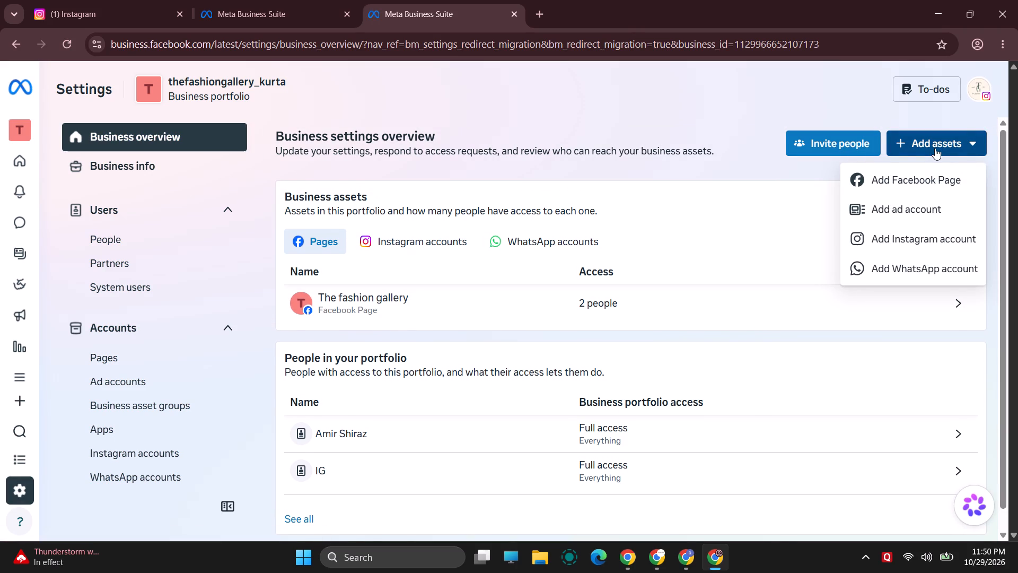
{"action": "left_click", "coordinate": [911, 212]}
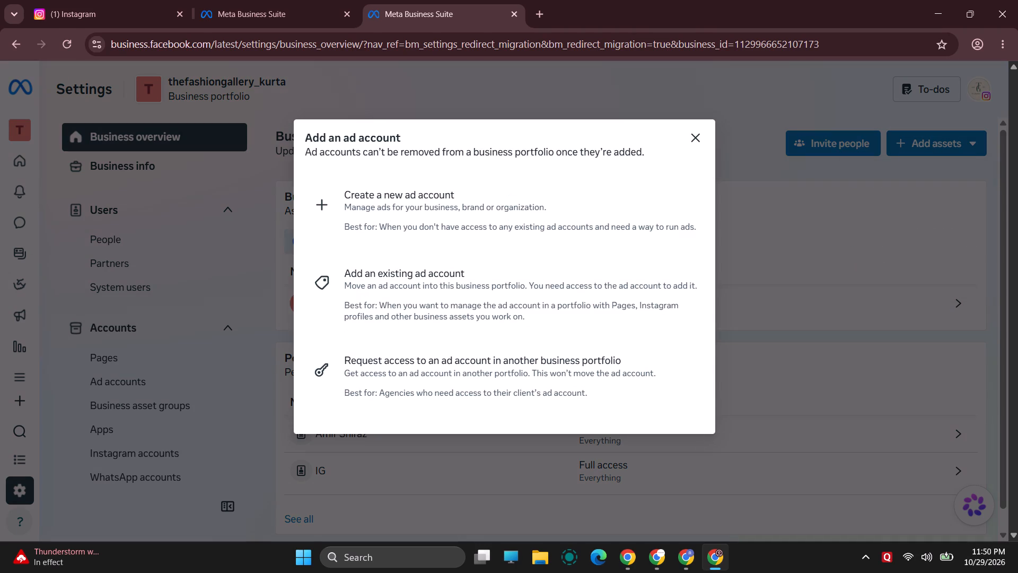
{"action": "left_click", "coordinate": [447, 211]}
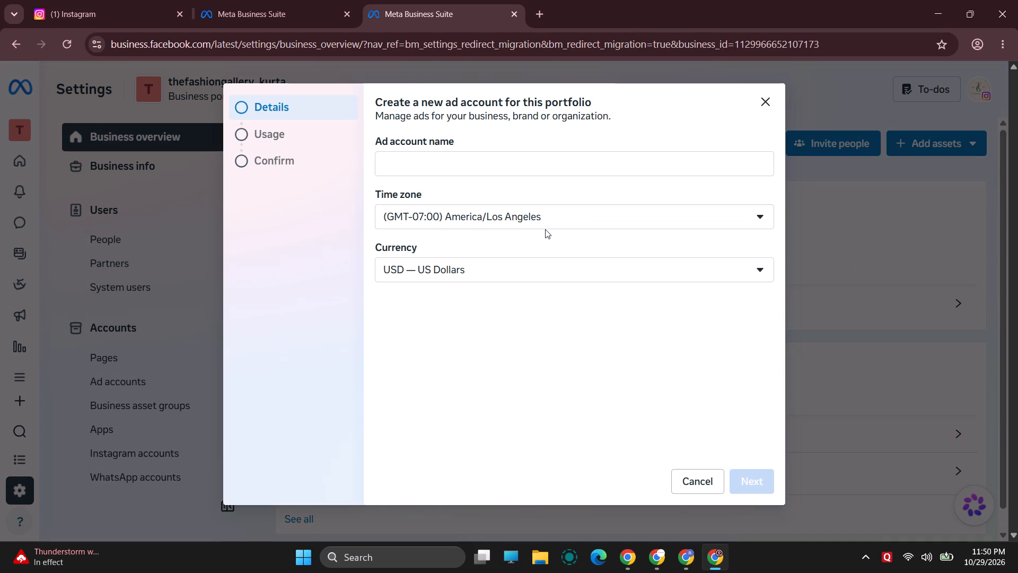
Name the new ad account Fashion Gallery Ad Account.
{"action": "left_click", "coordinate": [525, 166]}
{"action": "type", "text": "Ad Account"}
{"action": "key", "text": "space"}
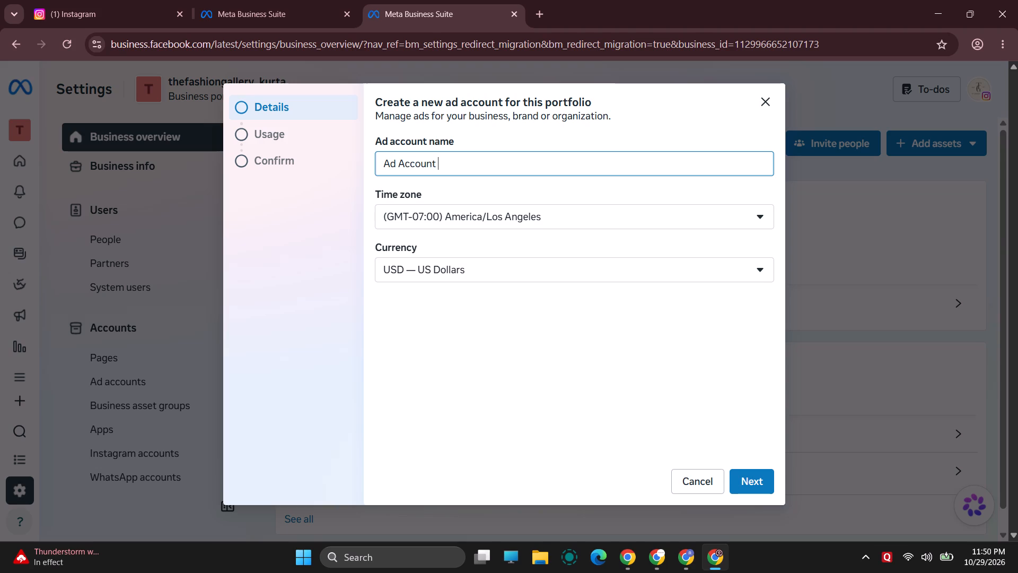
{"action": "type", "text": "_ Fashion Ga"}
{"action": "key", "text": "BackSpace"}
{"action": "key", "text": "BackSpace"}
{"action": "key", "text": "BackSpace"}
{"action": "key", "text": "BackSpace"}
{"action": "key", "text": "BackSpace"}
{"action": "key", "text": "BackSpace"}
{"action": "key", "text": "BackSpace"}
{"action": "key", "text": "BackSpace"}
{"action": "key", "text": "BackSpace"}
{"action": "key", "text": "BackSpace"}
{"action": "key", "text": "BackSpace"}
{"action": "key", "text": "BackSpace"}
{"action": "key", "text": "BackSpace"}
{"action": "key", "text": "BackSpace"}
{"action": "key", "text": "BackSpace"}
{"action": "key", "text": "BackSpace"}
{"action": "key", "text": "BackSpace"}
{"action": "key", "text": "BackSpace"}
{"action": "key", "text": "BackSpace"}
{"action": "key", "text": "BackSpace"}
{"action": "key", "text": "BackSpace"}
{"action": "type", "text": "Fashion Gallery Ad Account"}
Set the ad account's currency to INR — Indian Rupee and continue to the usage settings.
{"action": "left_click", "coordinate": [545, 267]}
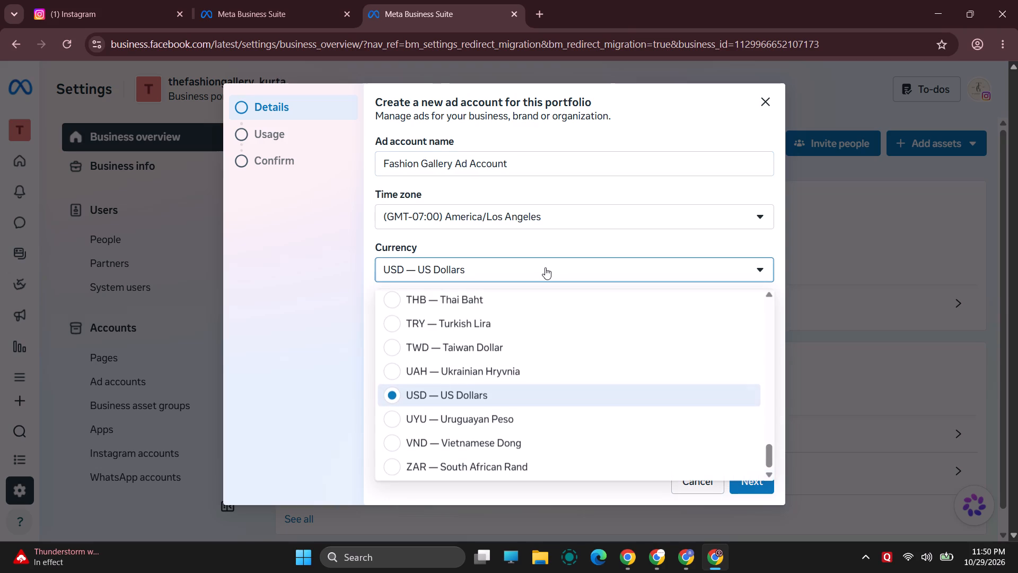
{"action": "type", "text": "india"}
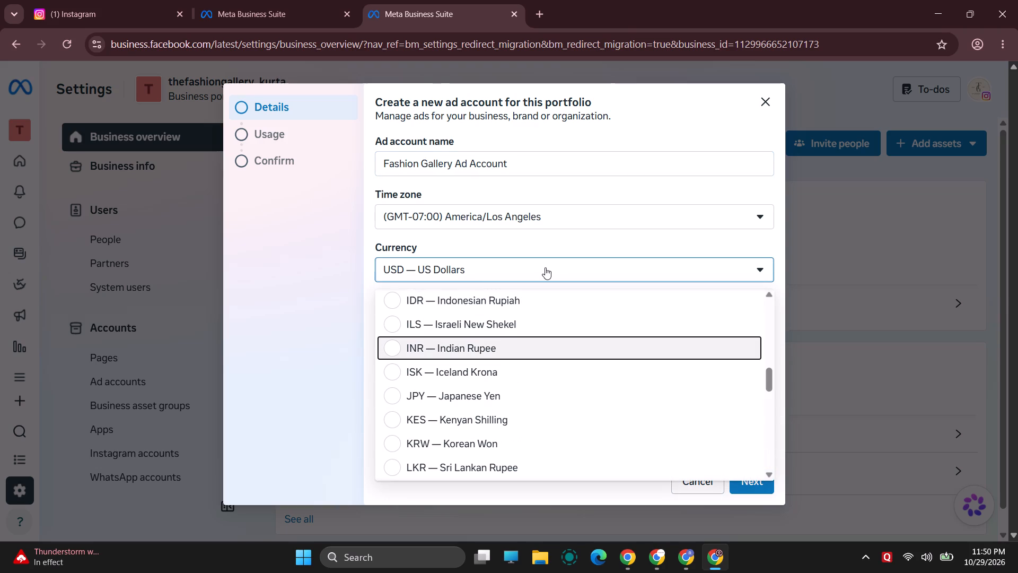
{"action": "left_click", "coordinate": [503, 349]}
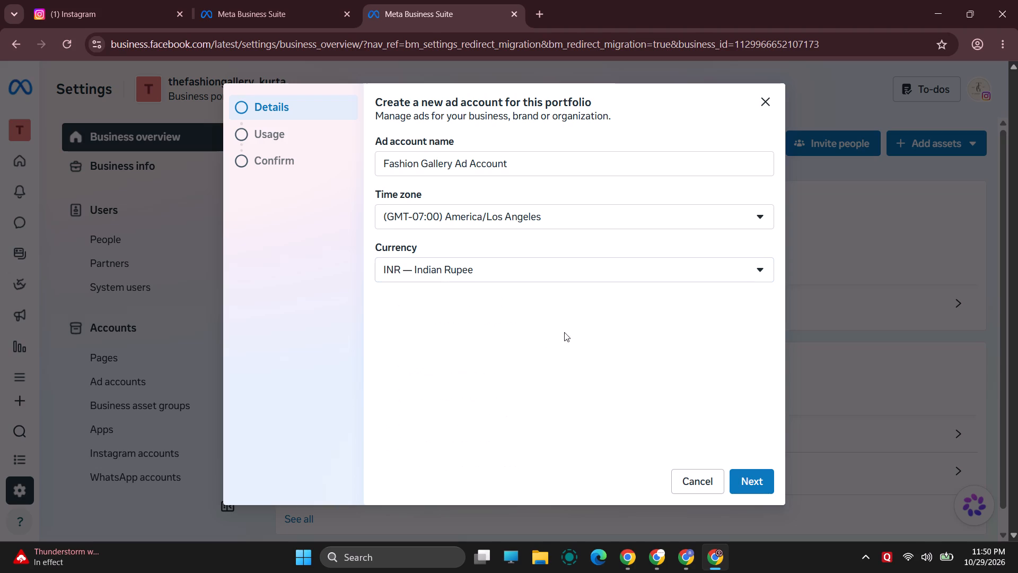
{"action": "left_click", "coordinate": [742, 474]}
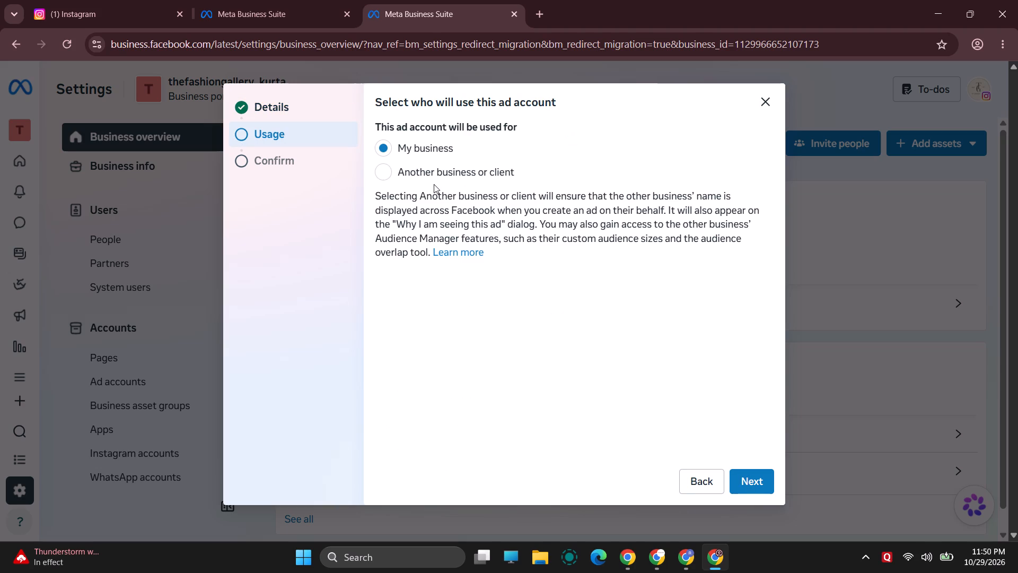
Keep the ad account's usage as My business, agree to the commercial terms and advertising policies, and create the account.
{"action": "left_click", "coordinate": [762, 488]}
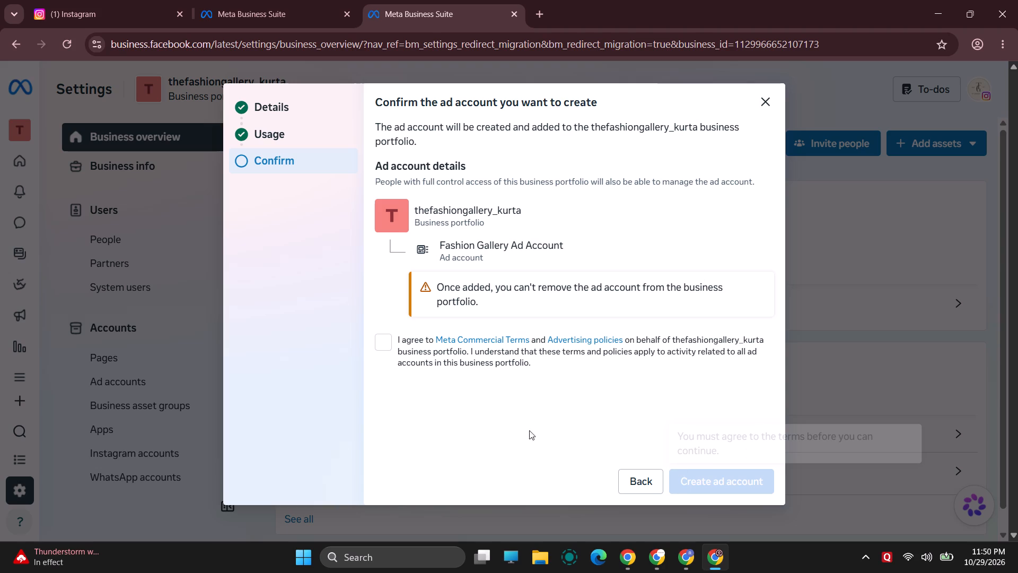
{"action": "left_click", "coordinate": [393, 343]}
{"action": "left_click", "coordinate": [381, 345]}
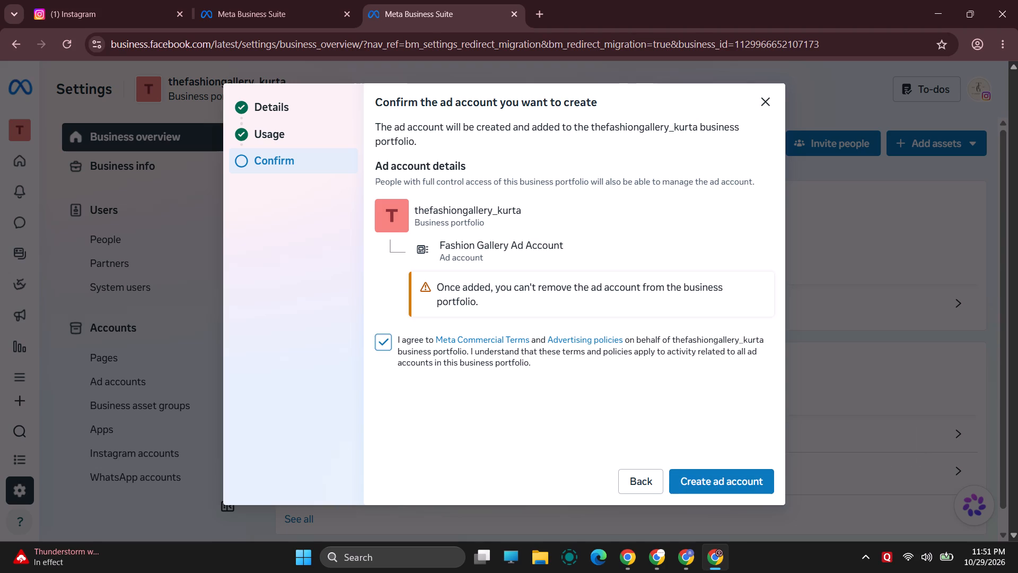
{"action": "left_click", "coordinate": [702, 481]}
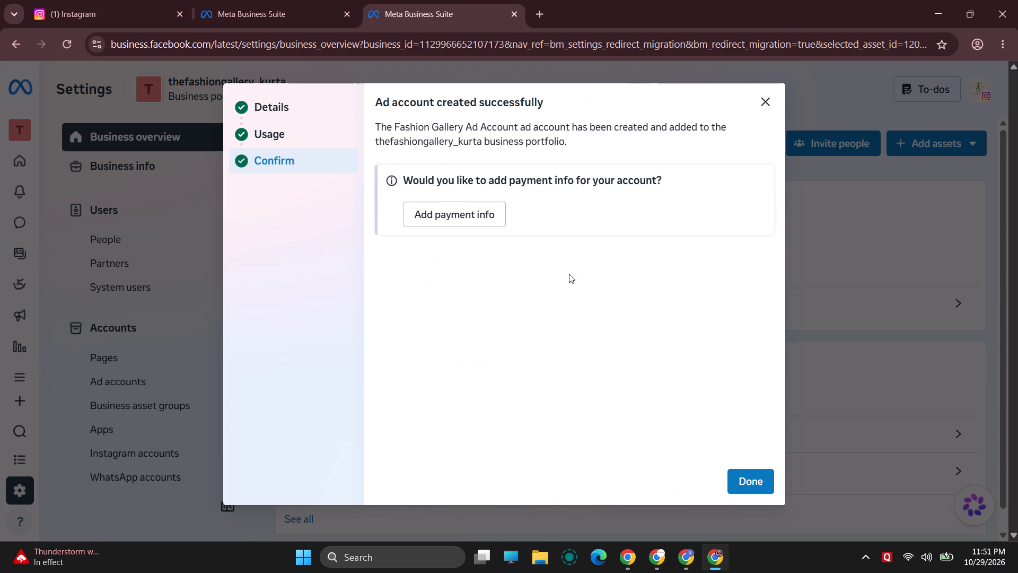
Open the new ad account's payment information form and close it without adding any details.
{"action": "left_click", "coordinate": [472, 220]}
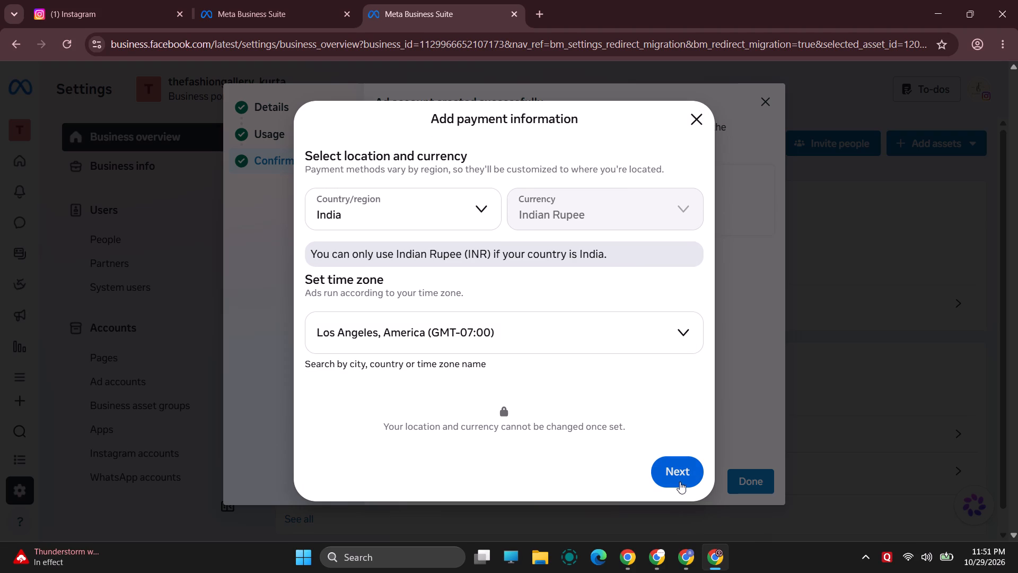
{"action": "left_click", "coordinate": [696, 117]}
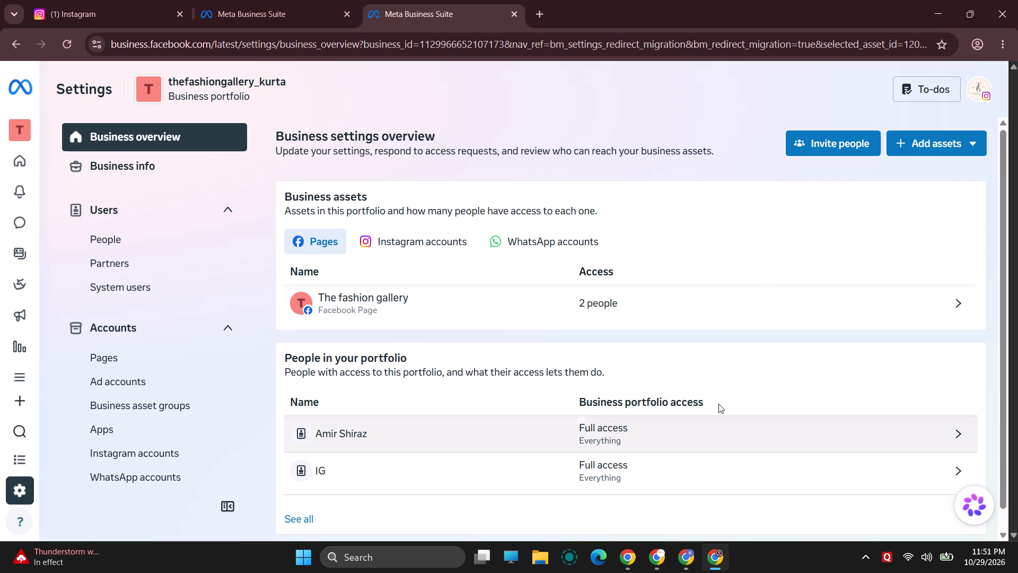
Open the portfolio's ad accounts settings to view Fashion Gallery Ad Account.
{"action": "scroll", "coordinate": [630, 338], "scroll_direction": "down", "scroll_amount": 4}
{"action": "scroll", "coordinate": [630, 338], "scroll_direction": "up", "scroll_amount": 3}
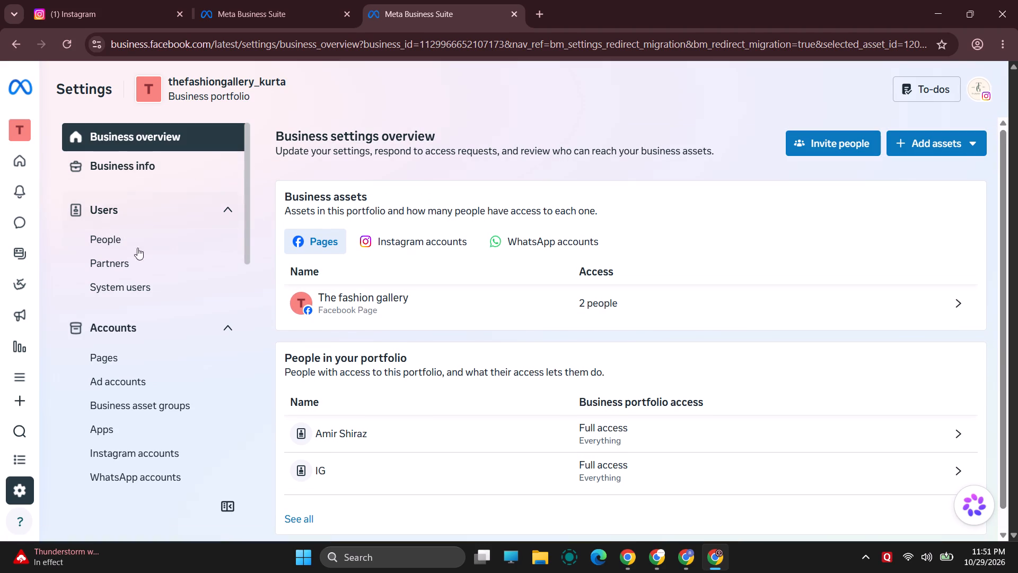
{"action": "left_click", "coordinate": [146, 386]}
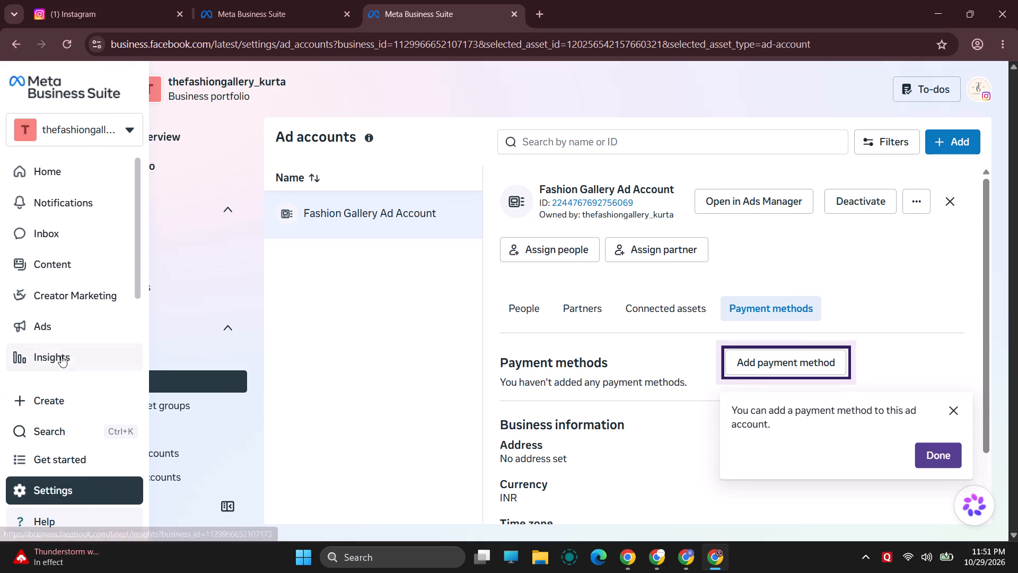
Go to the Ads section, dismiss the terms update notice, and open Ads Manager to look over its Account Overview.
{"action": "scroll", "coordinate": [65, 343], "scroll_direction": "down", "scroll_amount": 4}
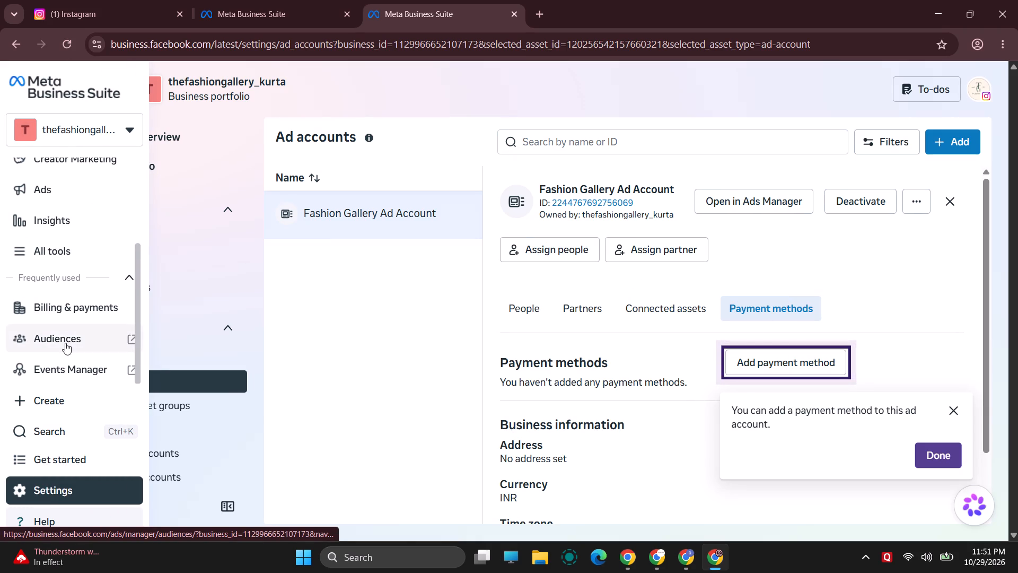
{"action": "scroll", "coordinate": [65, 343], "scroll_direction": "up", "scroll_amount": 4}
{"action": "left_click", "coordinate": [67, 321]}
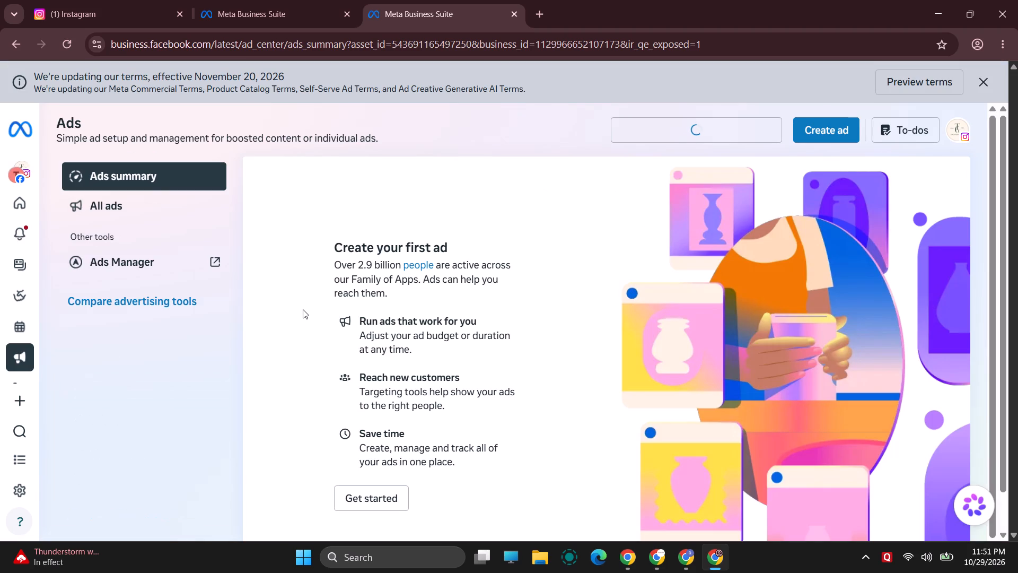
{"action": "left_click", "coordinate": [982, 82]}
{"action": "left_click", "coordinate": [112, 225]}
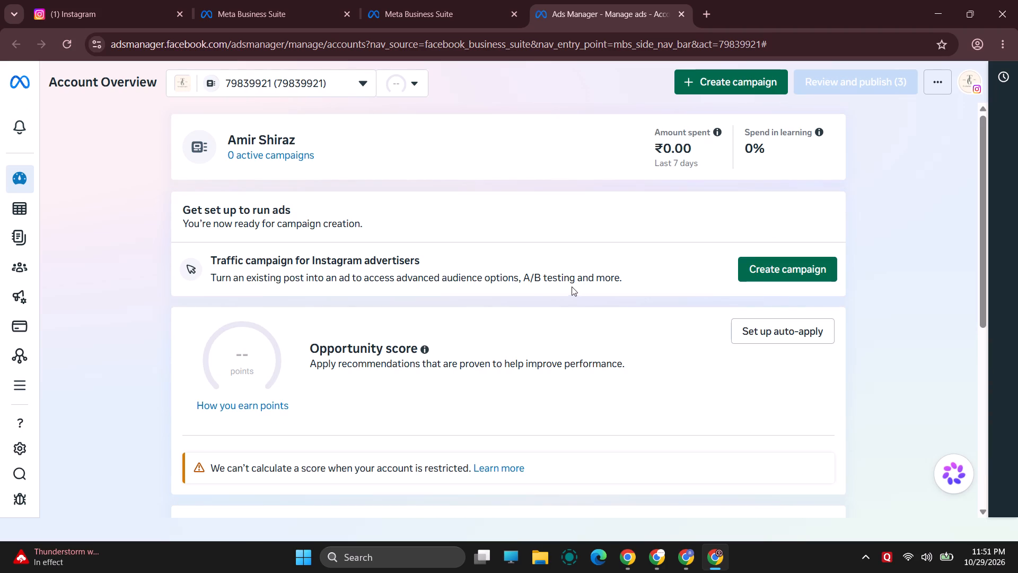
{"action": "scroll", "coordinate": [875, 254], "scroll_direction": "down", "scroll_amount": 4}
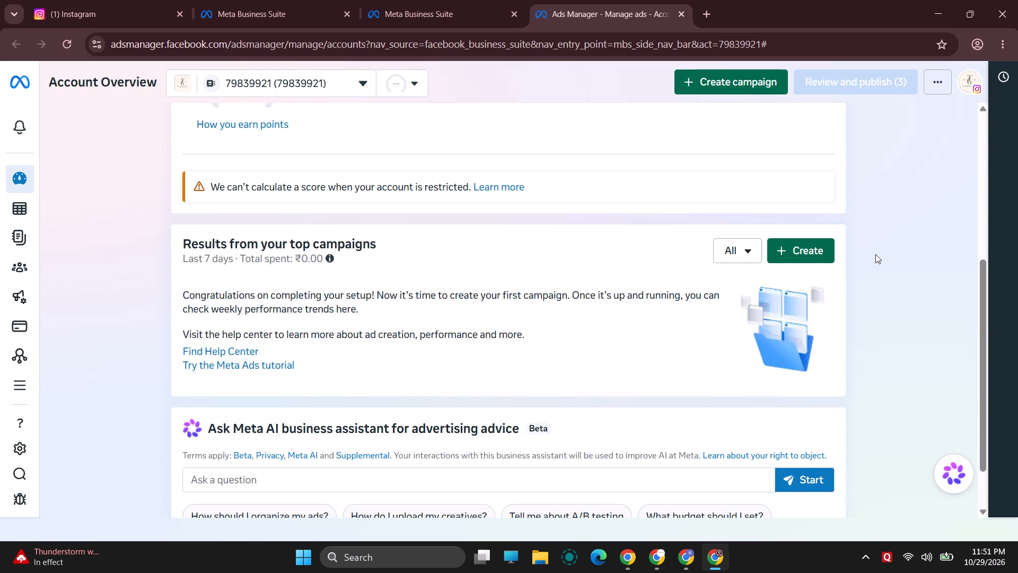
{"action": "scroll", "coordinate": [875, 254], "scroll_direction": "down", "scroll_amount": 4}
{"action": "scroll", "coordinate": [875, 254], "scroll_direction": "up", "scroll_amount": 4}
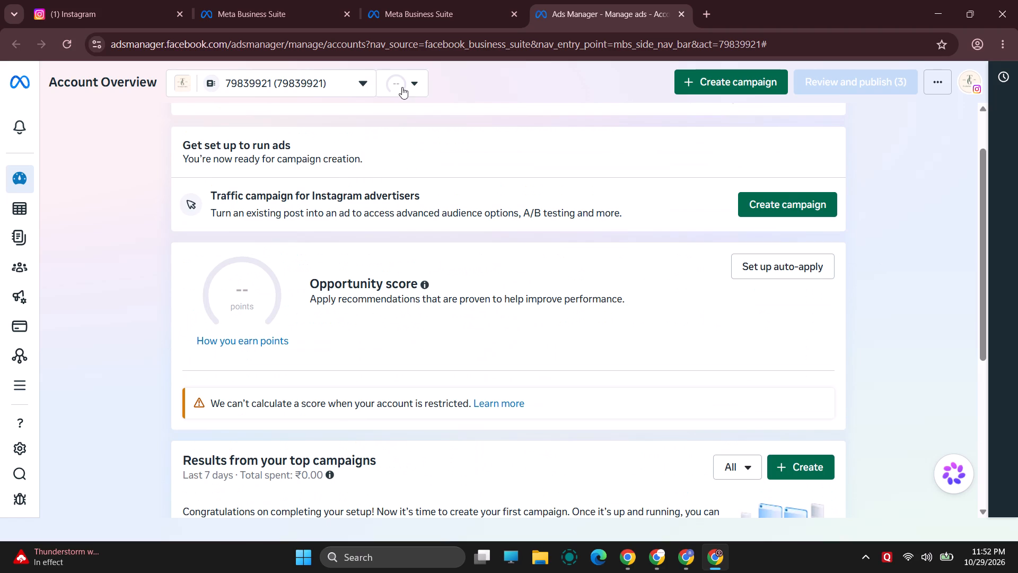
Check the available ad accounts in Ads Manager and look over the account overview.
{"action": "left_click", "coordinate": [348, 83]}
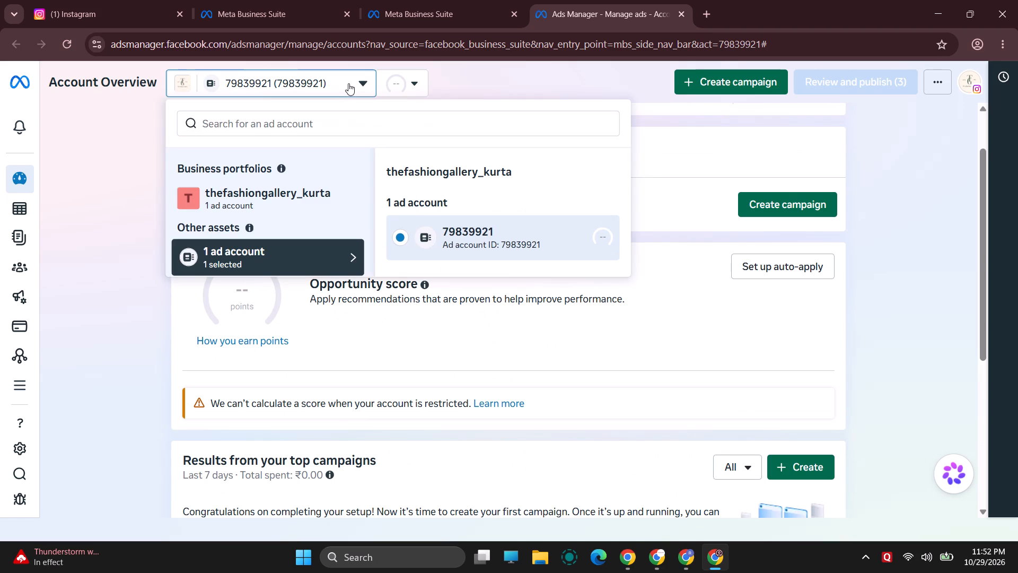
{"action": "left_click", "coordinate": [348, 83]}
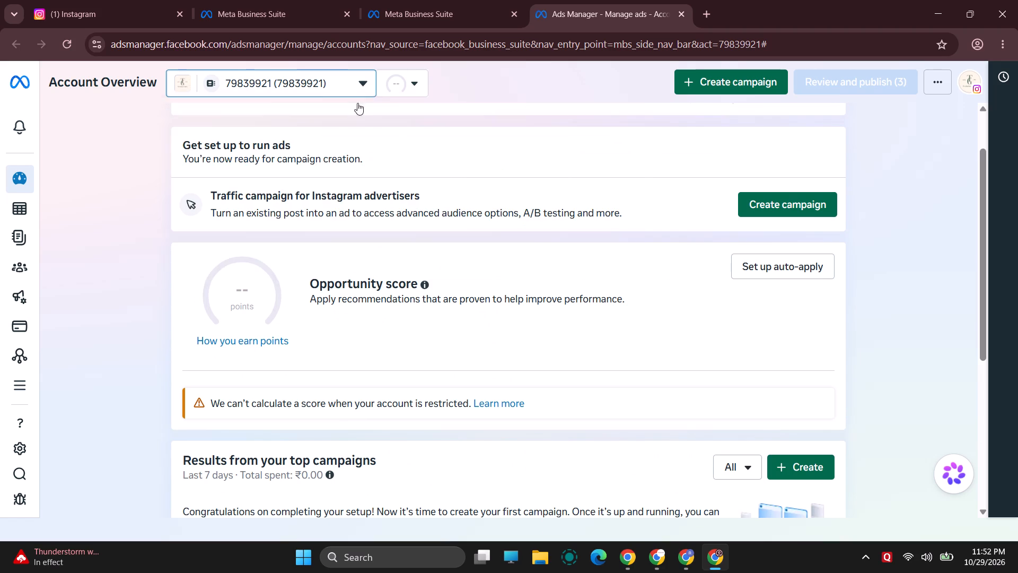
{"action": "scroll", "coordinate": [848, 293], "scroll_direction": "down", "scroll_amount": 3}
{"action": "scroll", "coordinate": [848, 292], "scroll_direction": "up", "scroll_amount": 3}
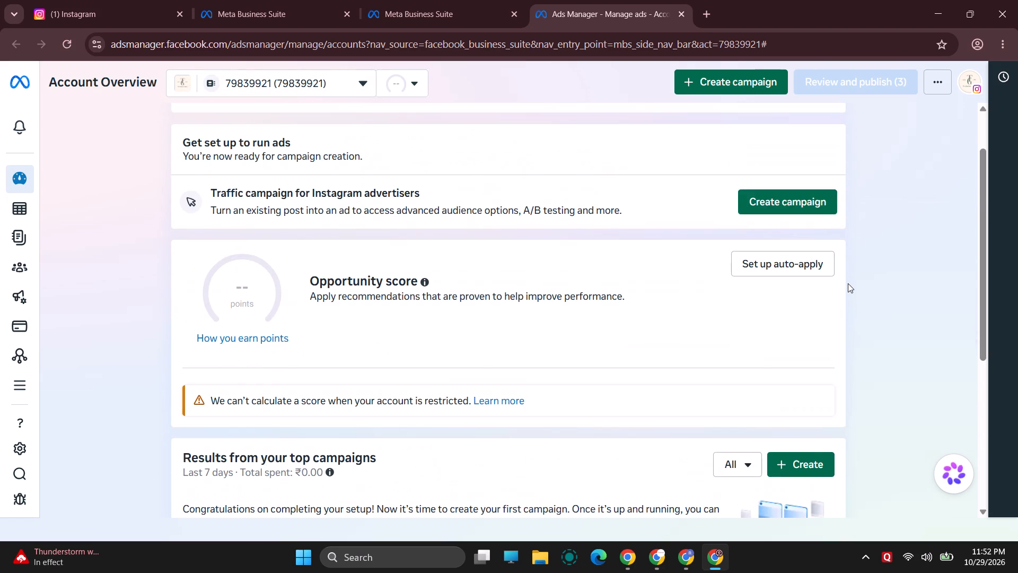
{"action": "scroll", "coordinate": [843, 280], "scroll_direction": "down", "scroll_amount": 4}
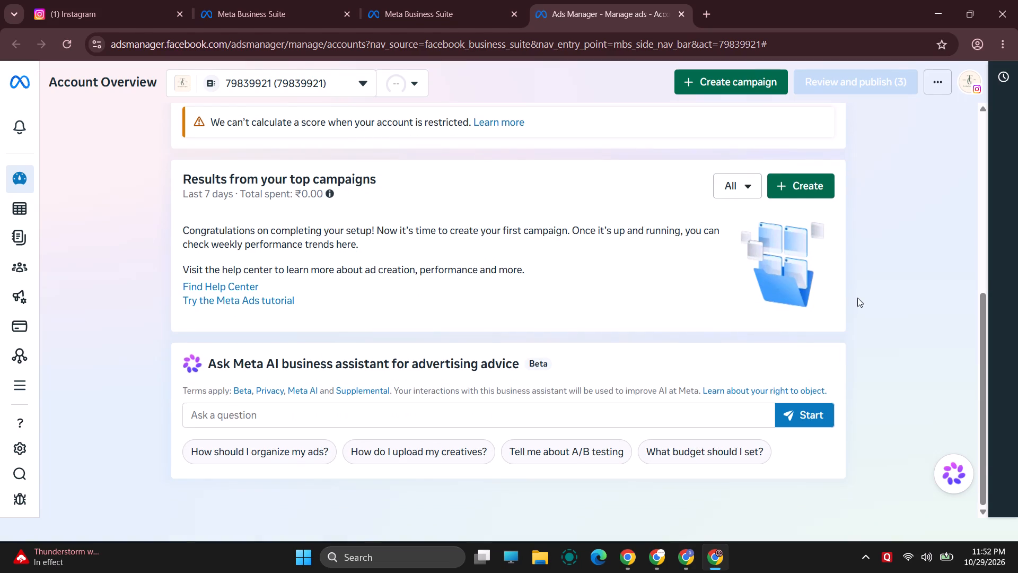
{"action": "scroll", "coordinate": [857, 298], "scroll_direction": "up", "scroll_amount": 4}
Create a new campaign with manual setup, the Auction buying type and the Engagement objective.
{"action": "left_click", "coordinate": [733, 80]}
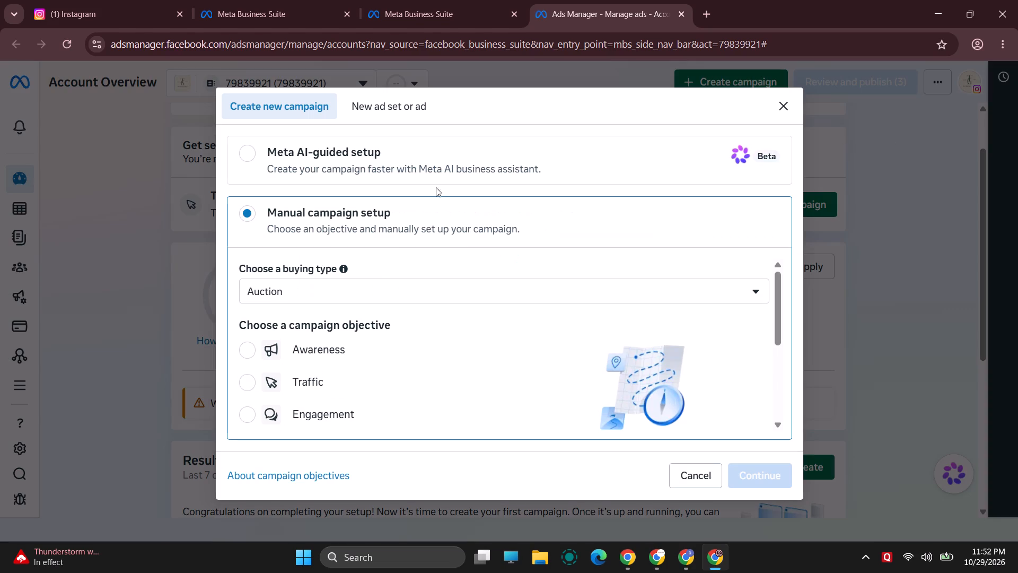
{"action": "scroll", "coordinate": [389, 262], "scroll_direction": "down", "scroll_amount": 1}
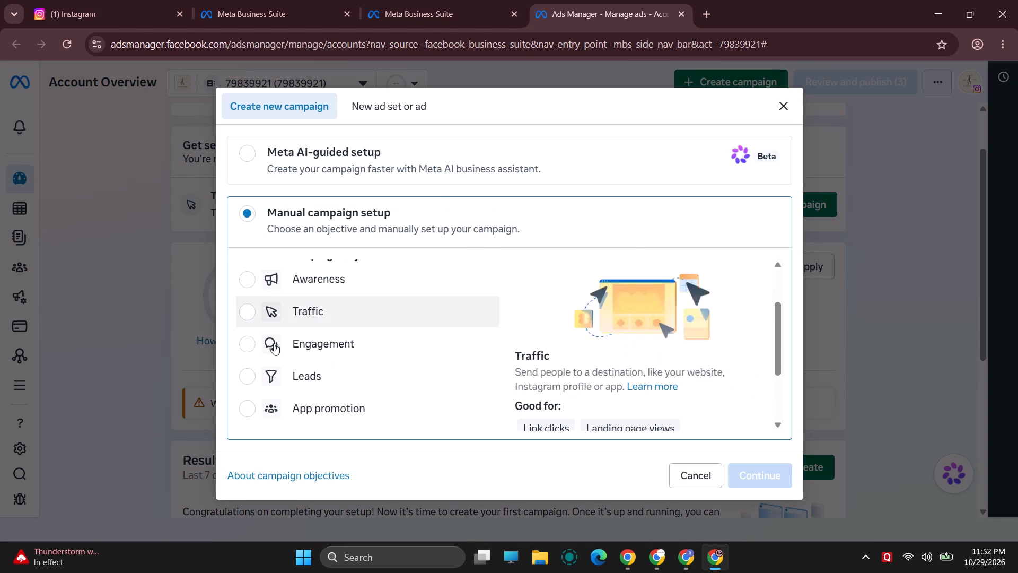
{"action": "left_click", "coordinate": [235, 338]}
{"action": "left_click", "coordinate": [254, 348]}
{"action": "scroll", "coordinate": [608, 309], "scroll_direction": "down", "scroll_amount": 2}
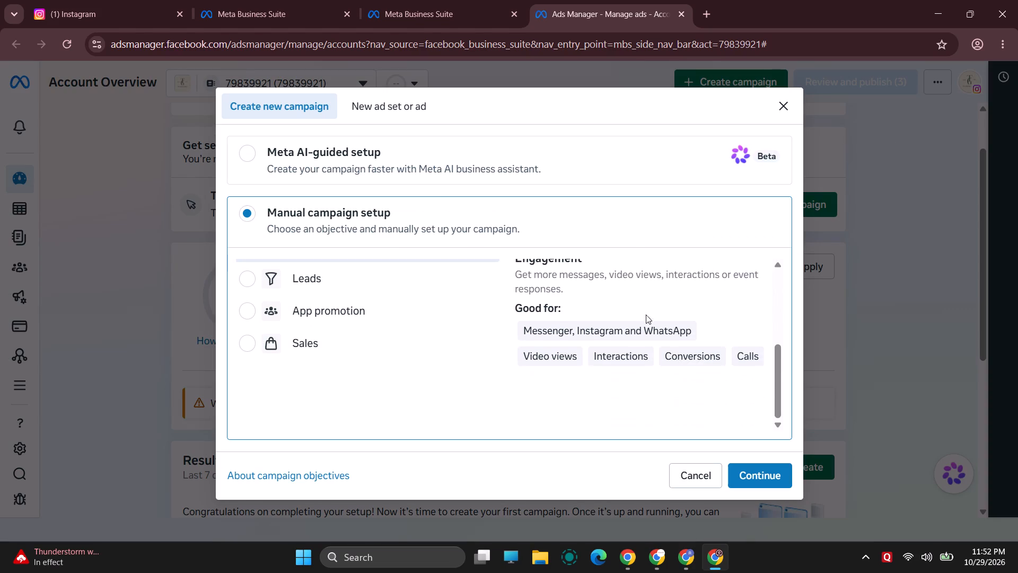
{"action": "left_click", "coordinate": [772, 477]}
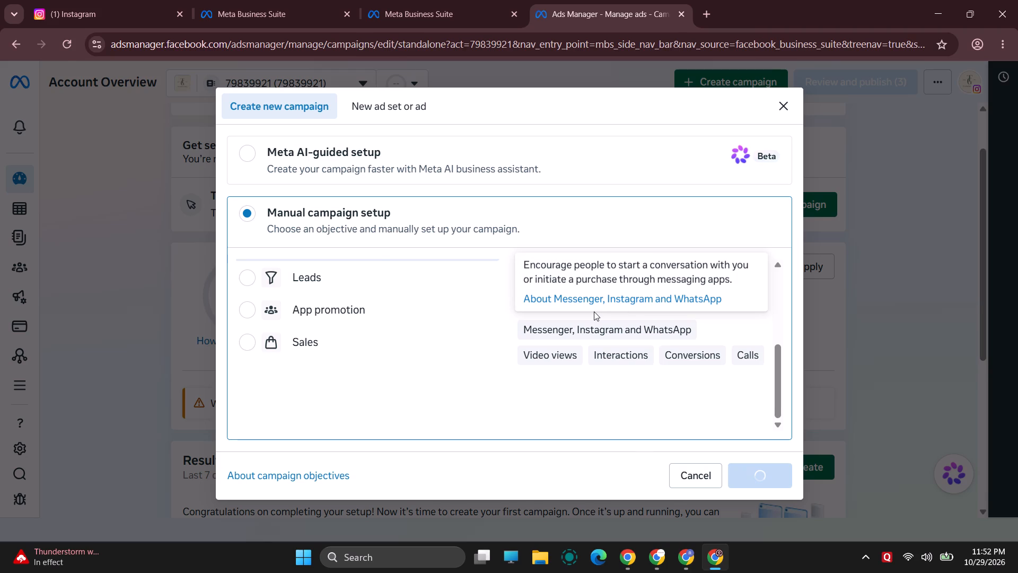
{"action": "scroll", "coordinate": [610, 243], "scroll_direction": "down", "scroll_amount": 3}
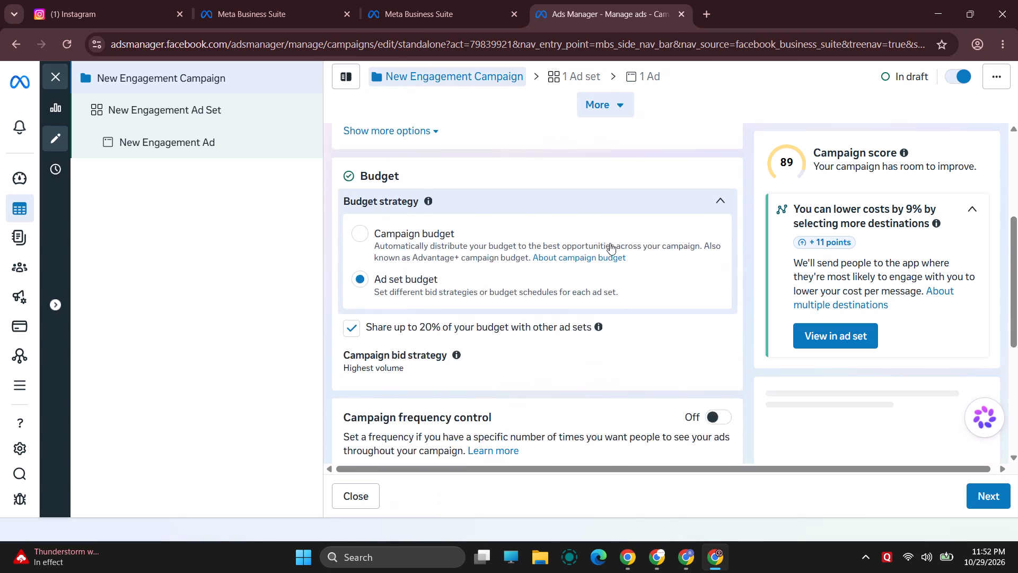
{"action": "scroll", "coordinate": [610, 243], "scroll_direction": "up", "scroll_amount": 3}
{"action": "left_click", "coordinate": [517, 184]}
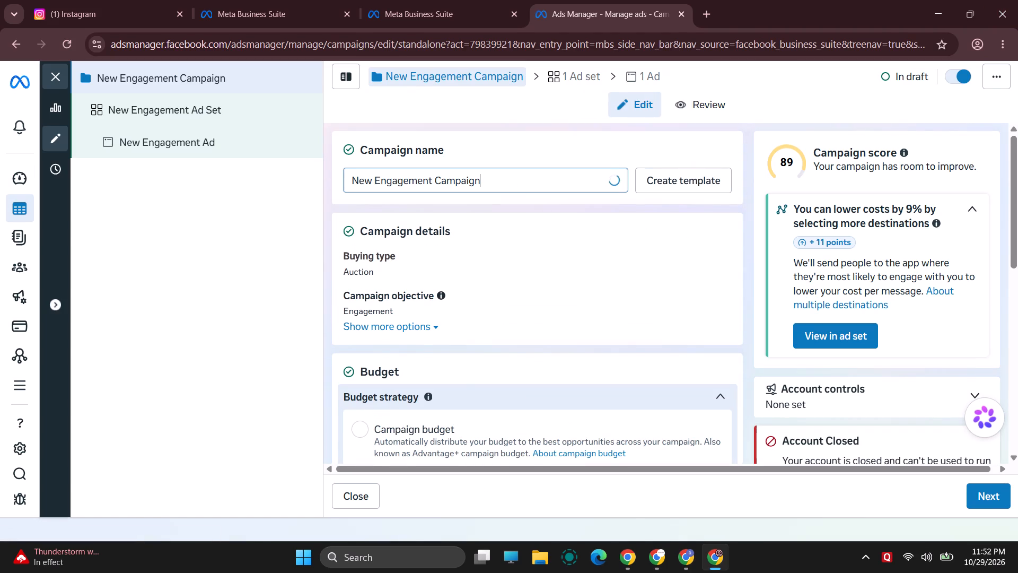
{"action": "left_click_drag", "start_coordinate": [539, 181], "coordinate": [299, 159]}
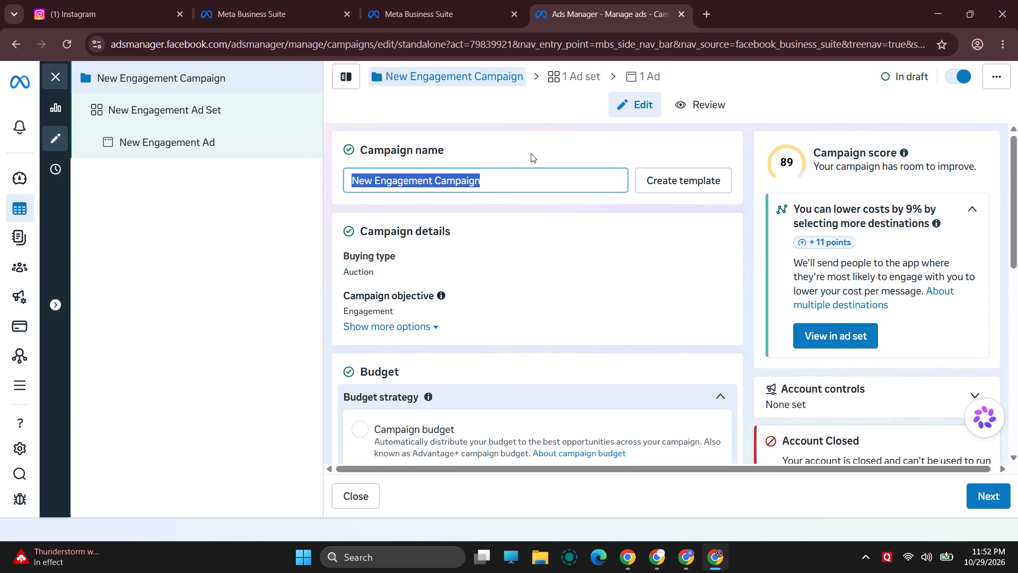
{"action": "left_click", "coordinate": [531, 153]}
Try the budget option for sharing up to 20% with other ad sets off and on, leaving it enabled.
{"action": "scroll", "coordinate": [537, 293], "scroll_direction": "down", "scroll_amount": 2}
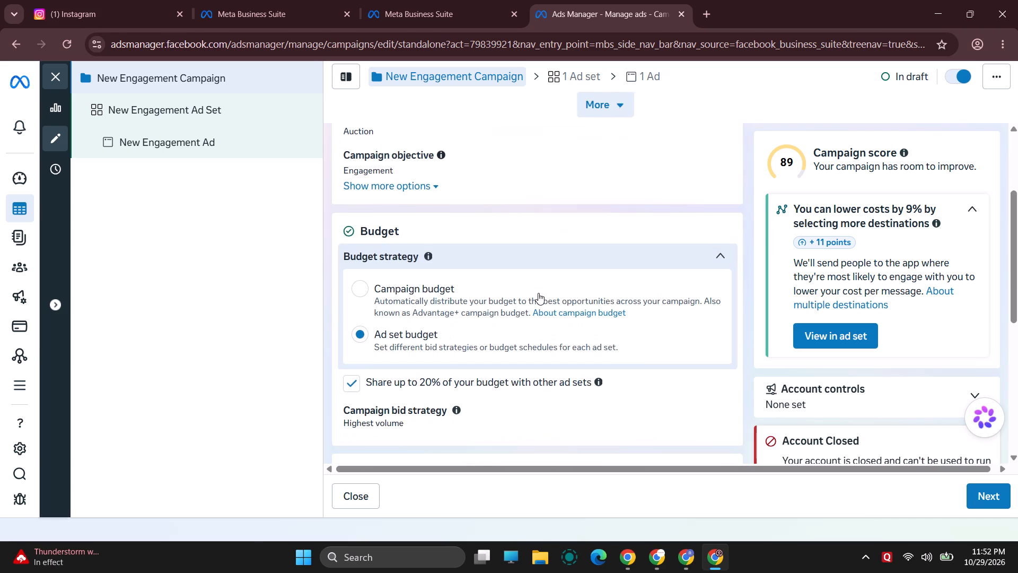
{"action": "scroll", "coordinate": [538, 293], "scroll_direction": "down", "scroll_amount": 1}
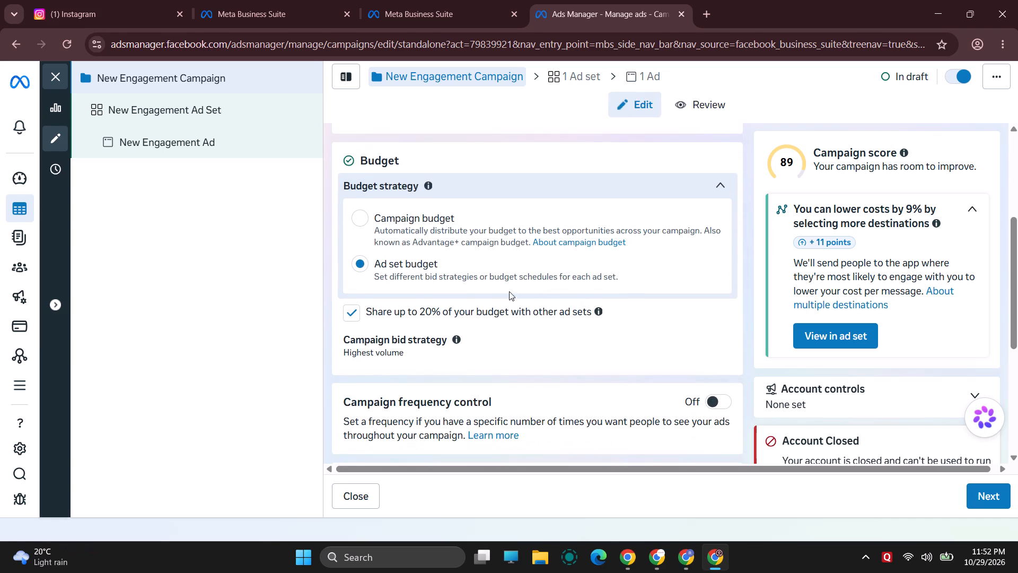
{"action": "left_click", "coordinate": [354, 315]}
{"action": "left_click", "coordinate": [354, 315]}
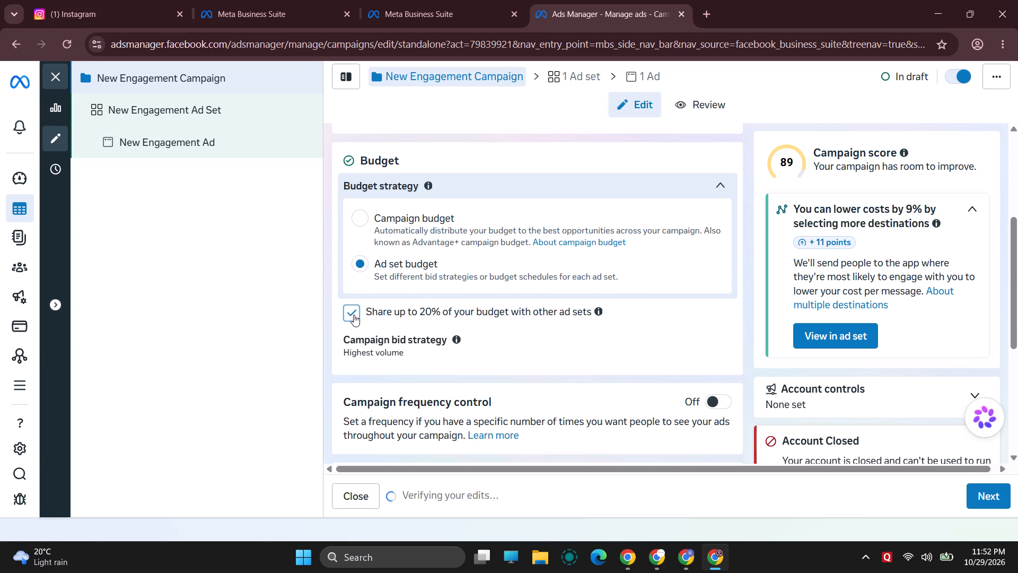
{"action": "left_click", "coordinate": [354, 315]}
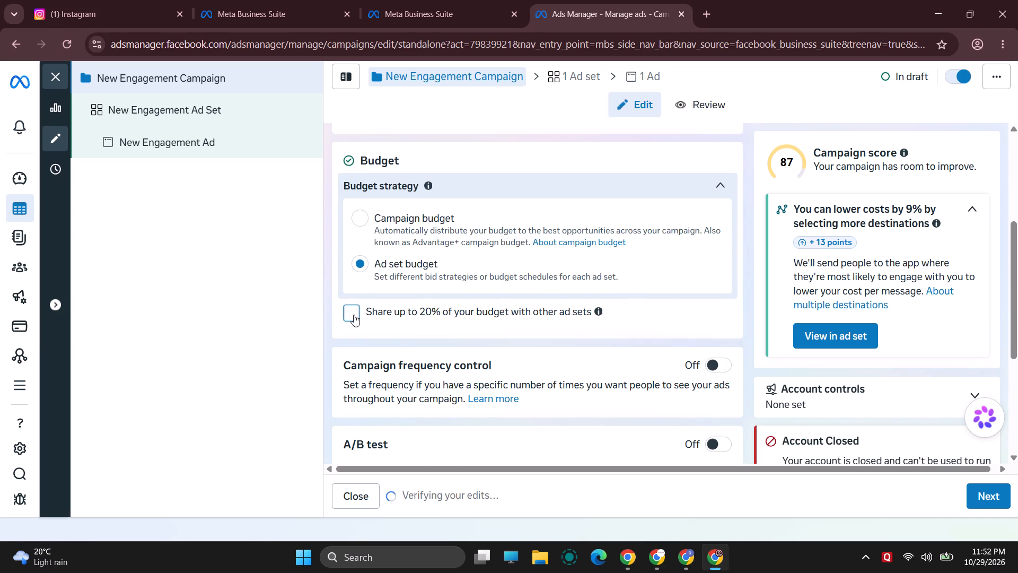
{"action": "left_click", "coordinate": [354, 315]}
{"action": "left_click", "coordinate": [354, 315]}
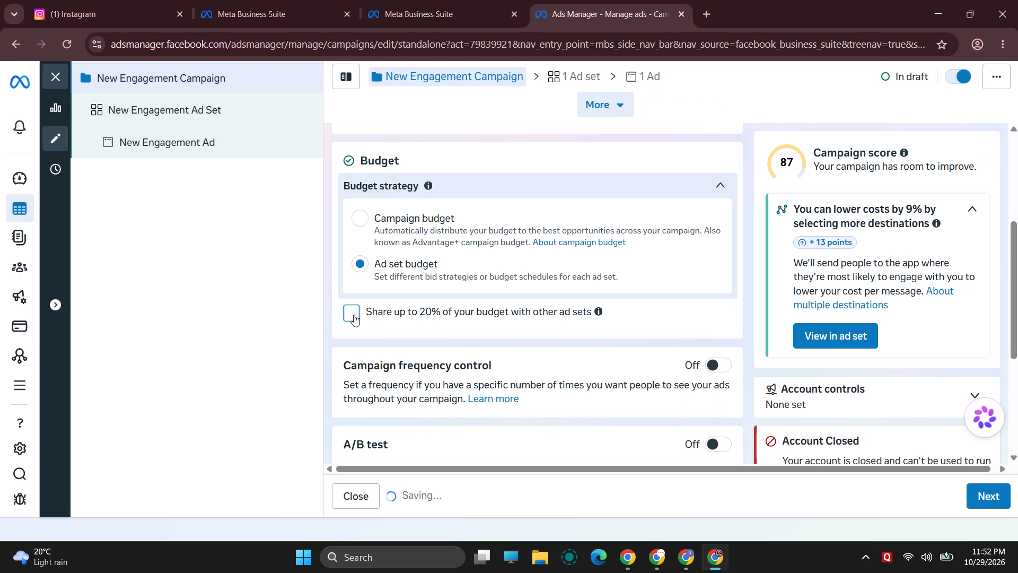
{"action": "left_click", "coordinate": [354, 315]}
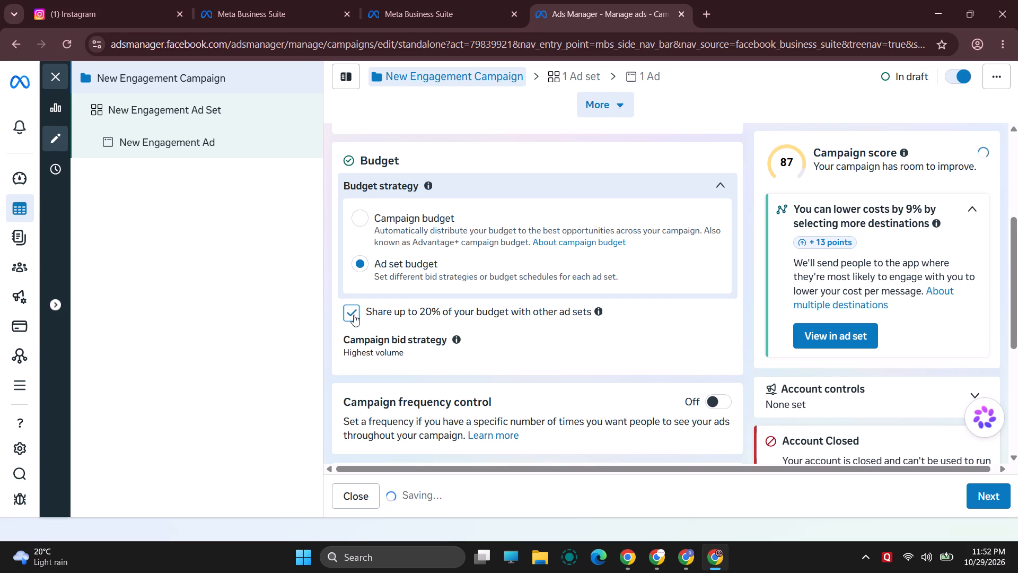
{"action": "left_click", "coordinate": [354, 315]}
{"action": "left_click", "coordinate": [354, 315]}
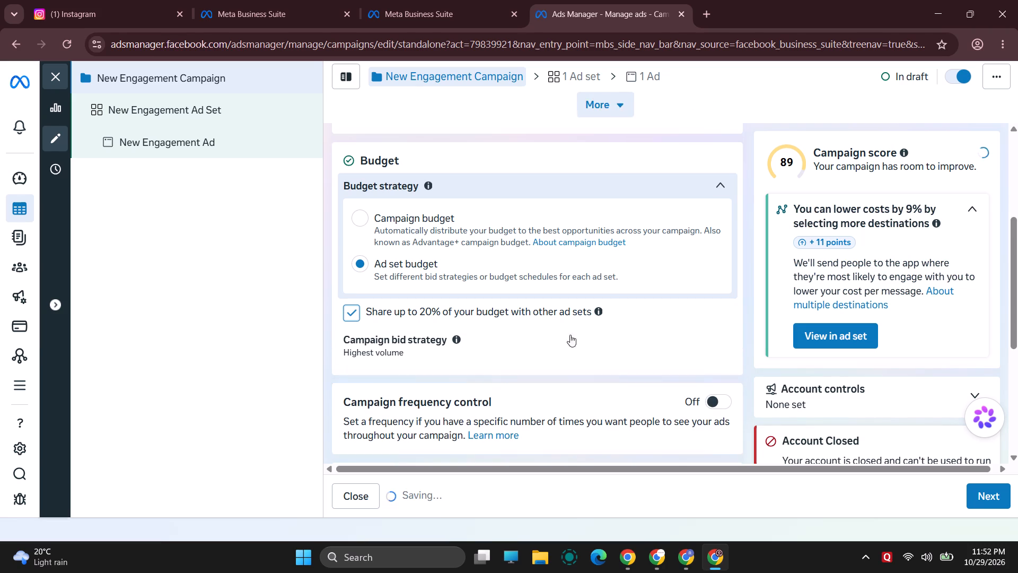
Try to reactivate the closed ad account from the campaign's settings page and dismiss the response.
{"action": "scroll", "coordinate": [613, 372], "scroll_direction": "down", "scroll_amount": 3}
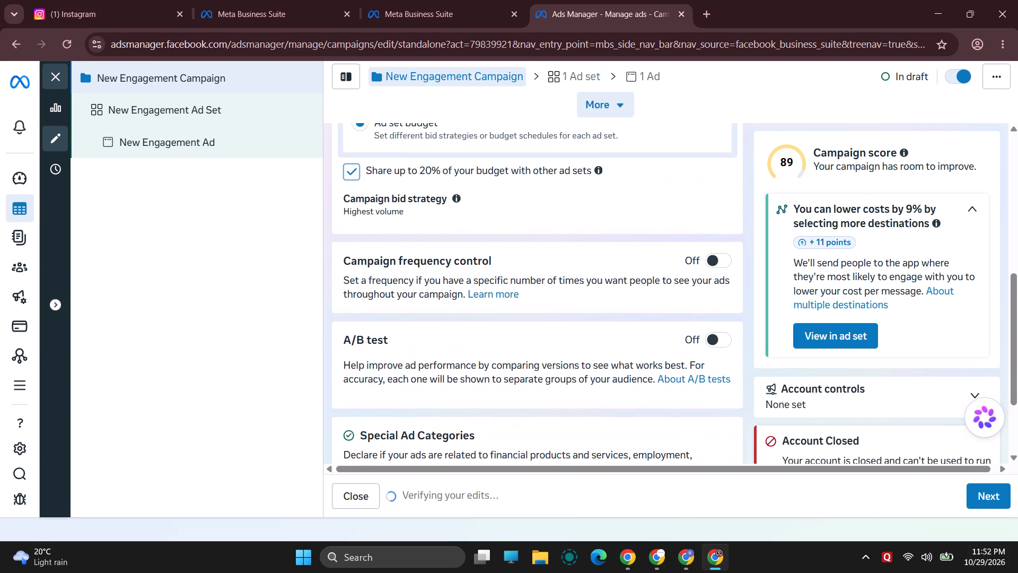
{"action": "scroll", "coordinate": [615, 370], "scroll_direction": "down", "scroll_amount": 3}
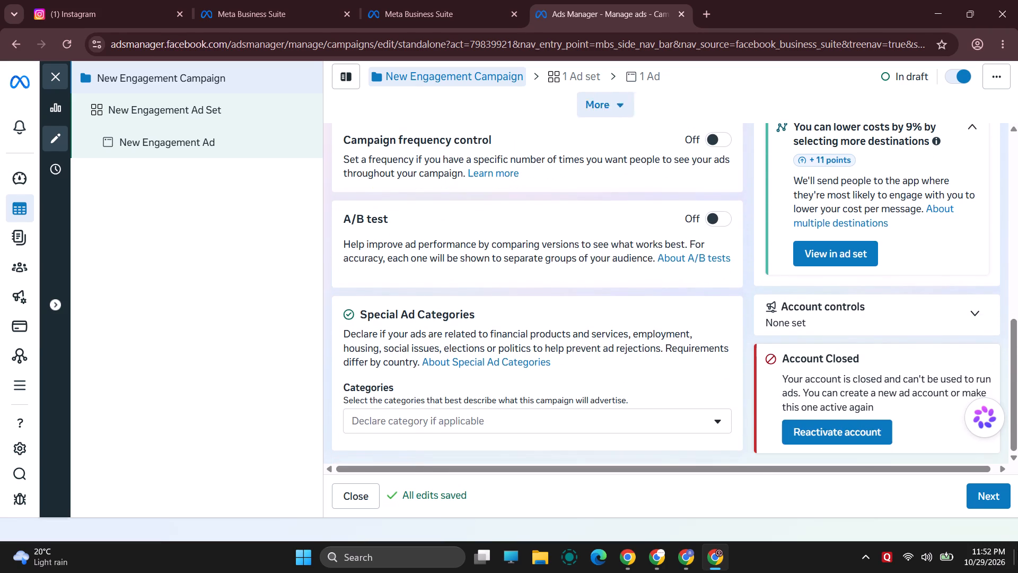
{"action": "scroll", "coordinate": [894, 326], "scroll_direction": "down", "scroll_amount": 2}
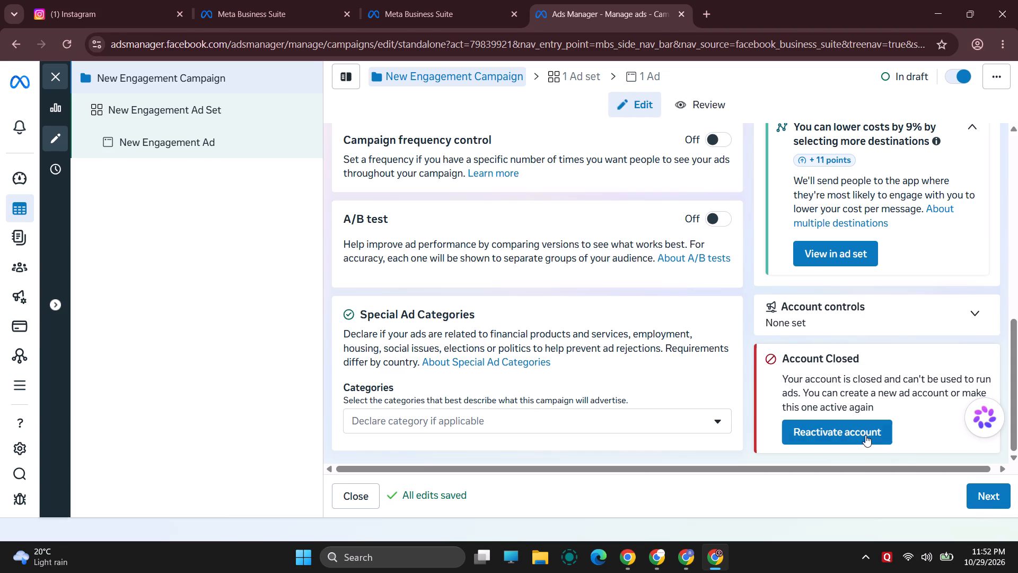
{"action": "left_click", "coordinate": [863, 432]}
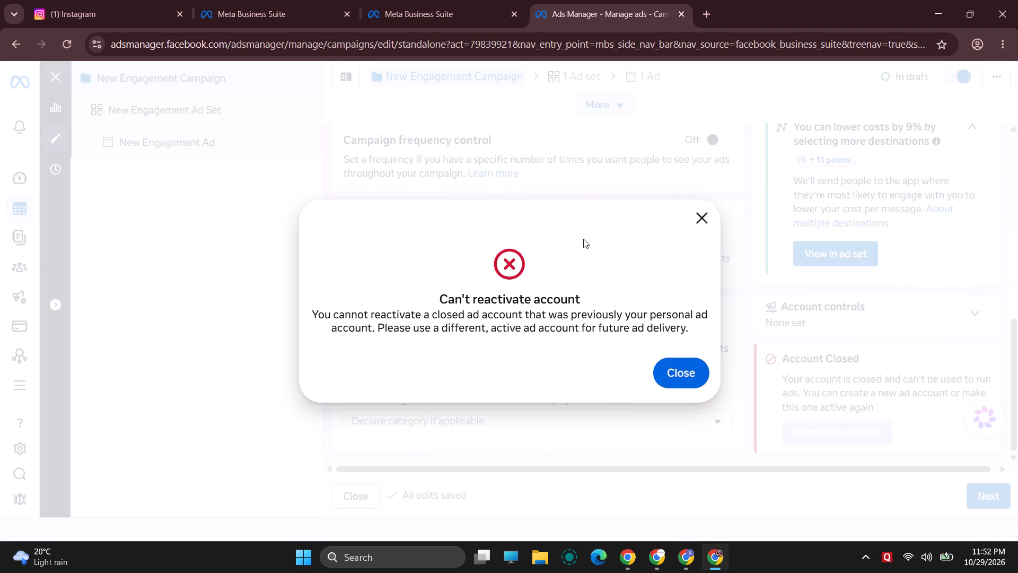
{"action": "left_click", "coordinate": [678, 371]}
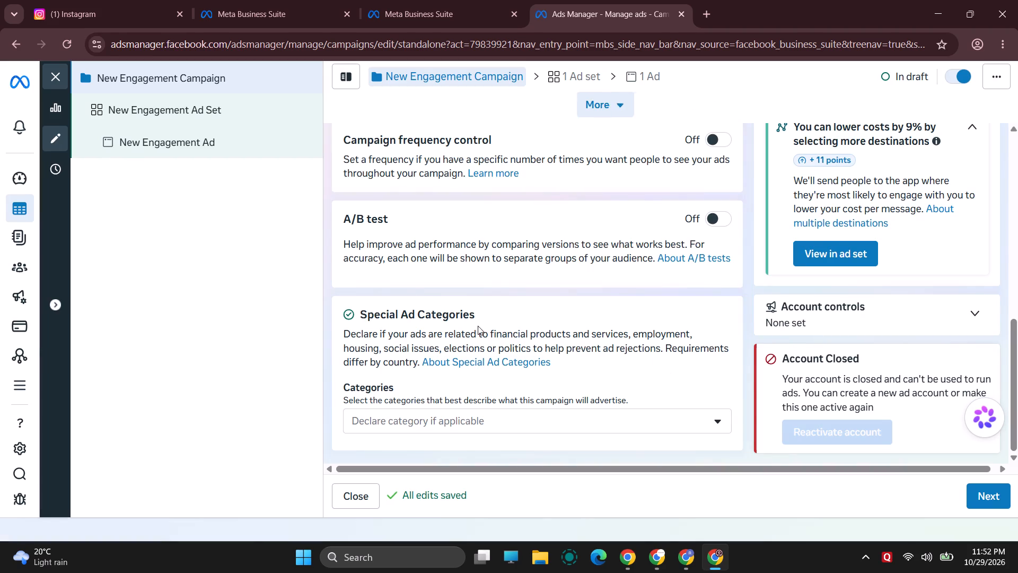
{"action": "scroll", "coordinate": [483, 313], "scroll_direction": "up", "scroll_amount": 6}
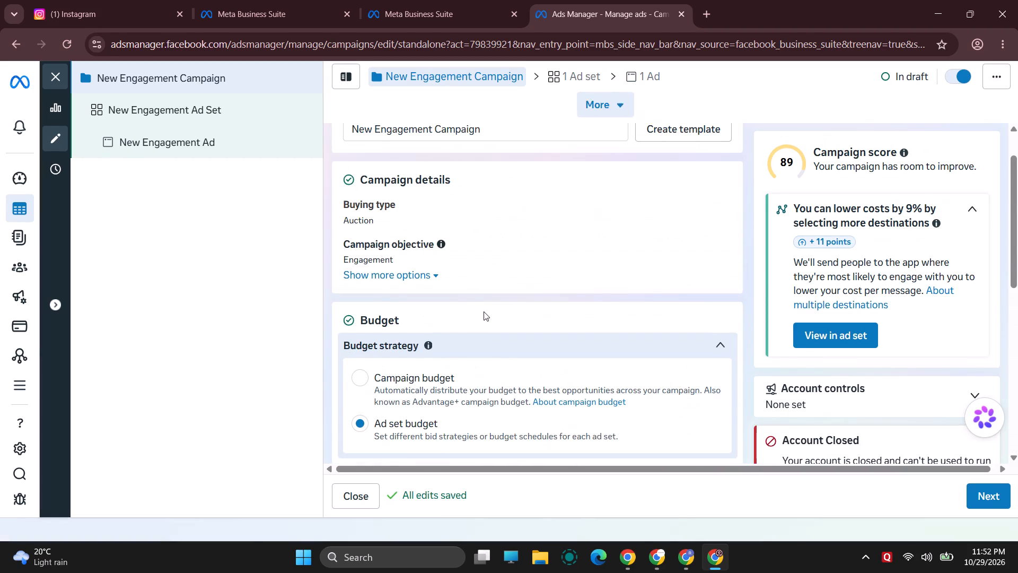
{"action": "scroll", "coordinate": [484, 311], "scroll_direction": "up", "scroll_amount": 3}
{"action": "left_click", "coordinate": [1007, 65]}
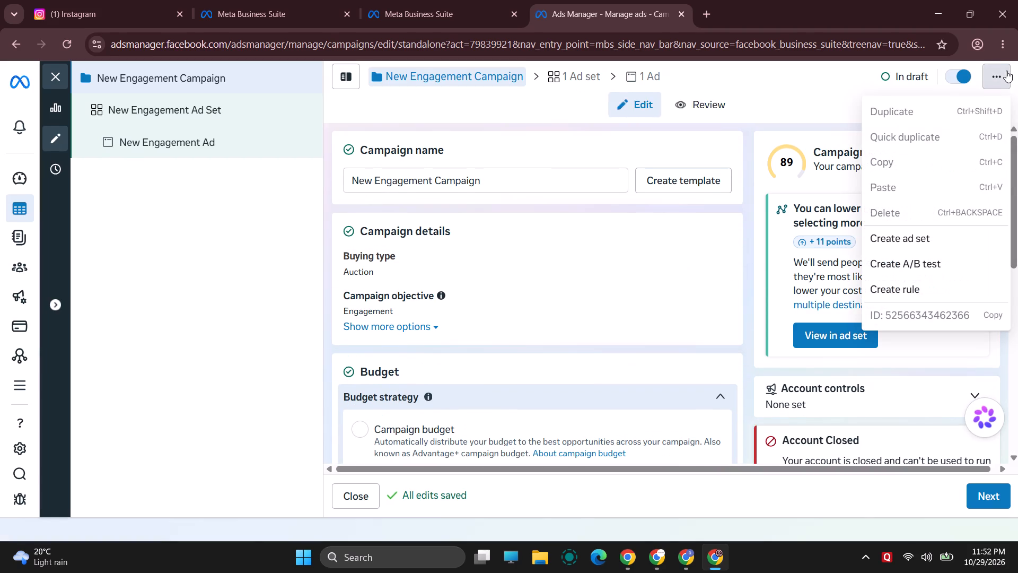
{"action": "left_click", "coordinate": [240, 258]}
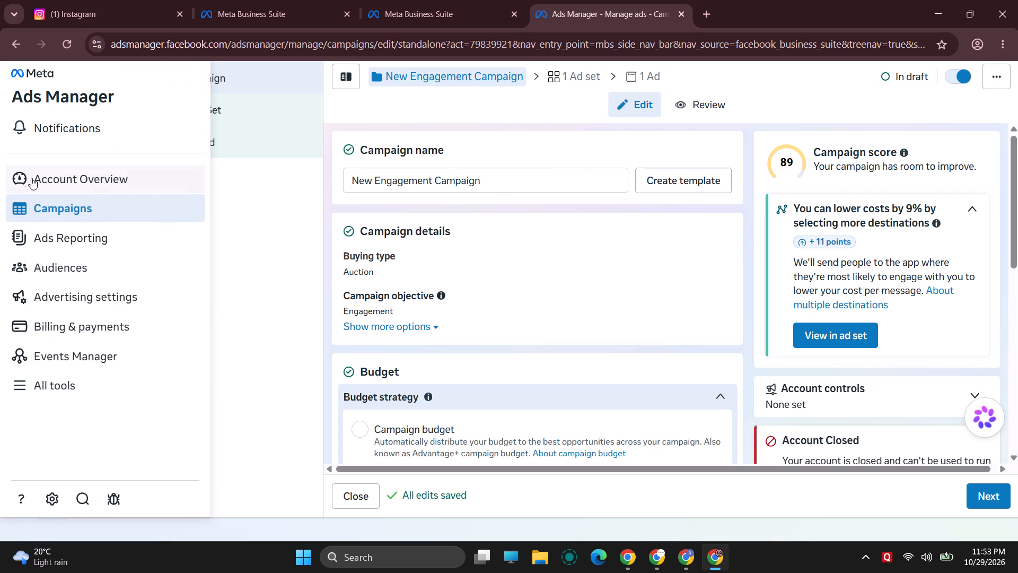
Return to the account overview and check which ad accounts are available under the business portfolio and other assets.
{"action": "left_click", "coordinate": [32, 178]}
{"action": "left_click", "coordinate": [351, 84]}
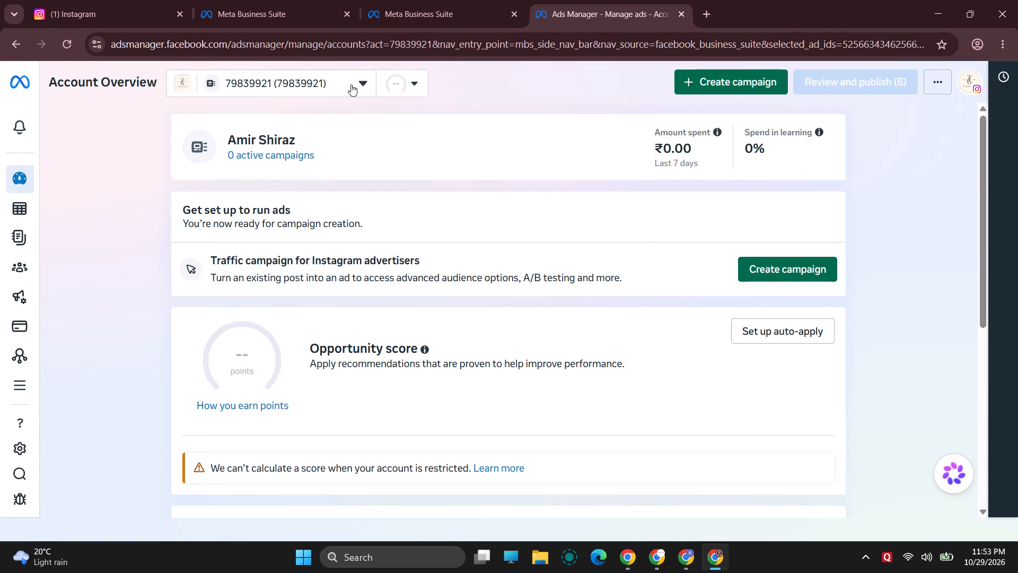
{"action": "left_click", "coordinate": [482, 245]}
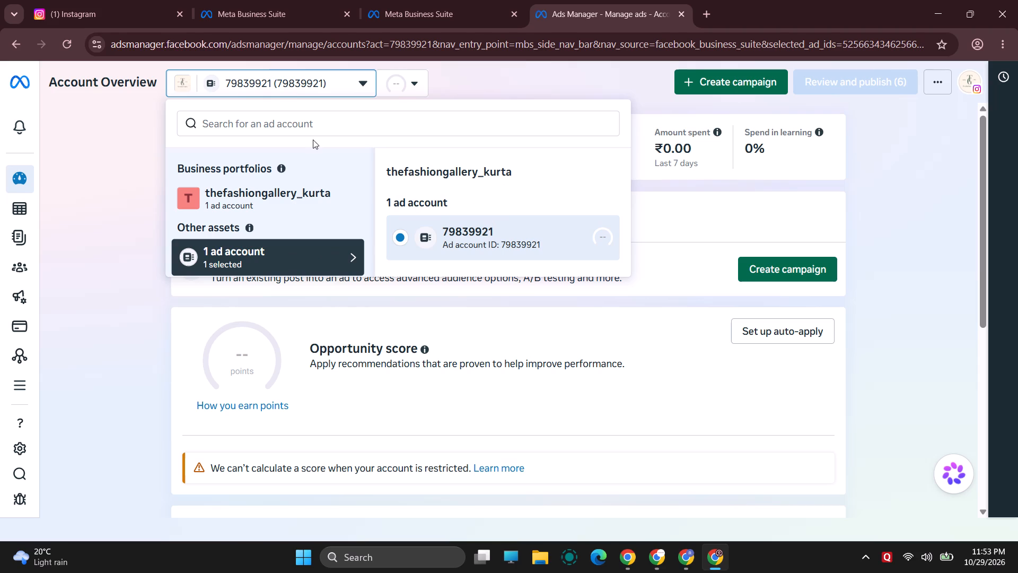
{"action": "left_click", "coordinate": [407, 86]}
{"action": "left_click", "coordinate": [322, 83]}
Return to Meta Business Suite and open the ad account settings for Fashion Gallery Ad Account from its settings.
{"action": "left_click", "coordinate": [406, 0]}
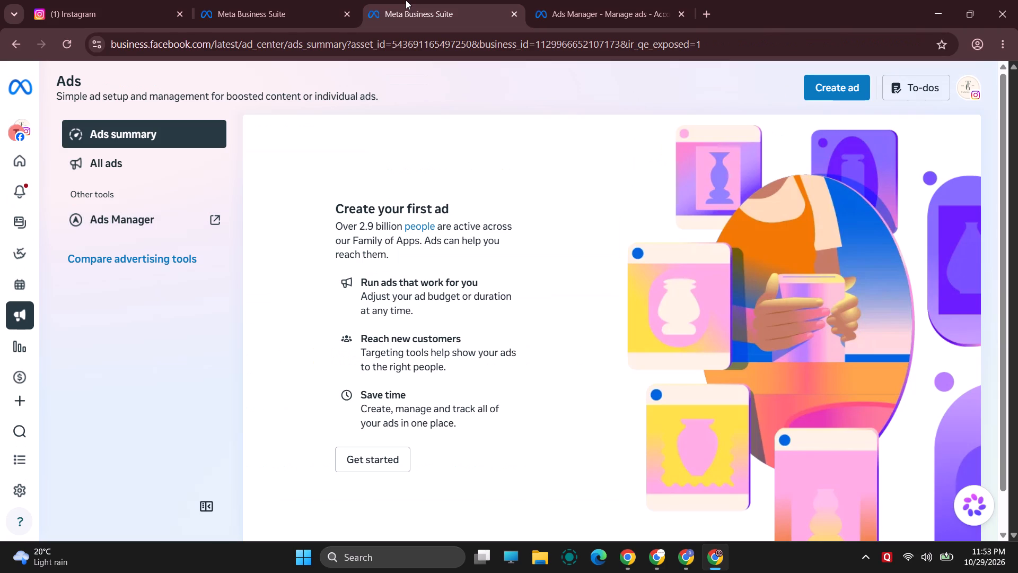
{"action": "left_click", "coordinate": [305, 0]}
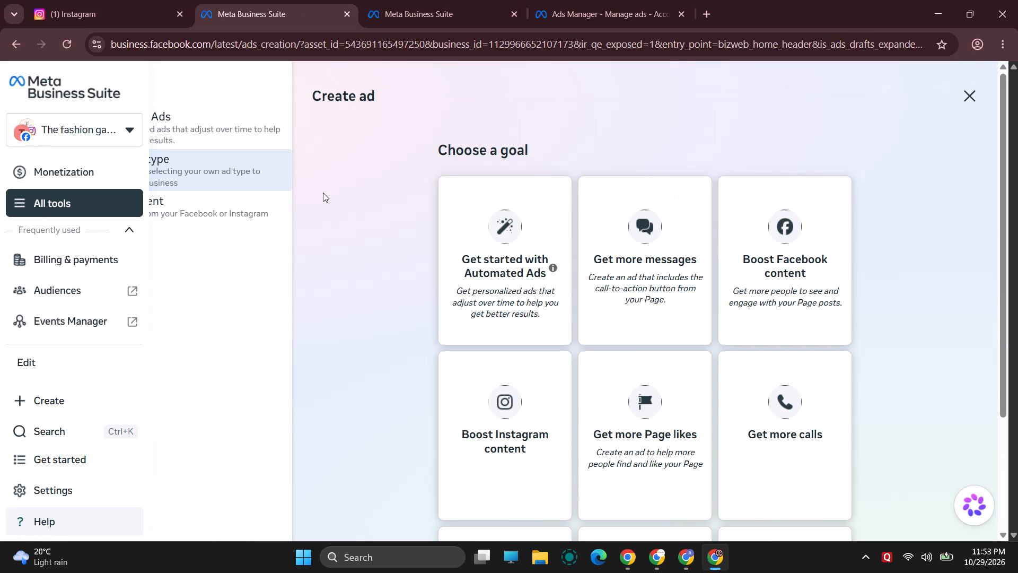
{"action": "left_click", "coordinate": [50, 485]}
{"action": "left_click", "coordinate": [644, 333]}
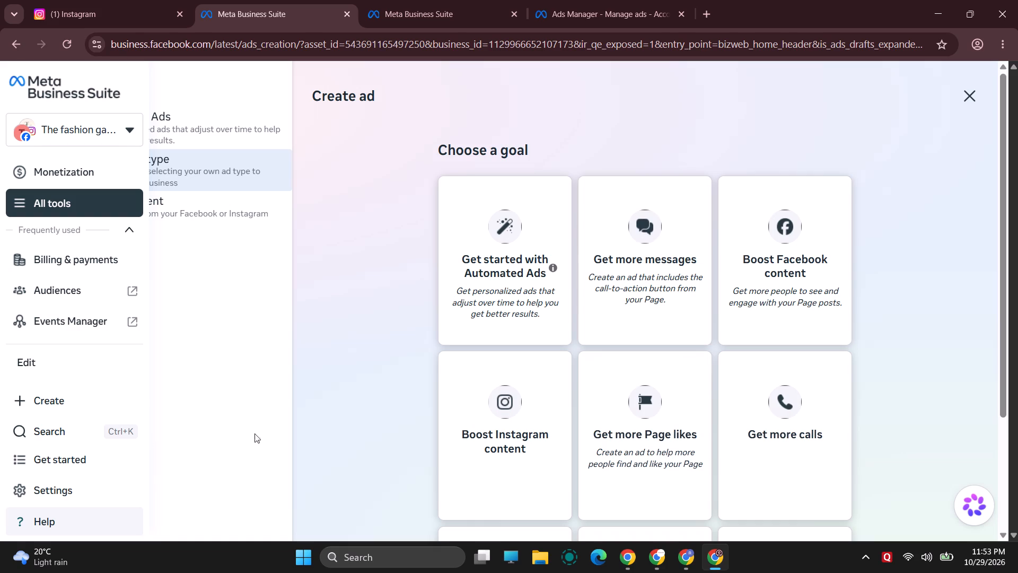
{"action": "left_click", "coordinate": [62, 494]}
{"action": "left_click", "coordinate": [112, 435]}
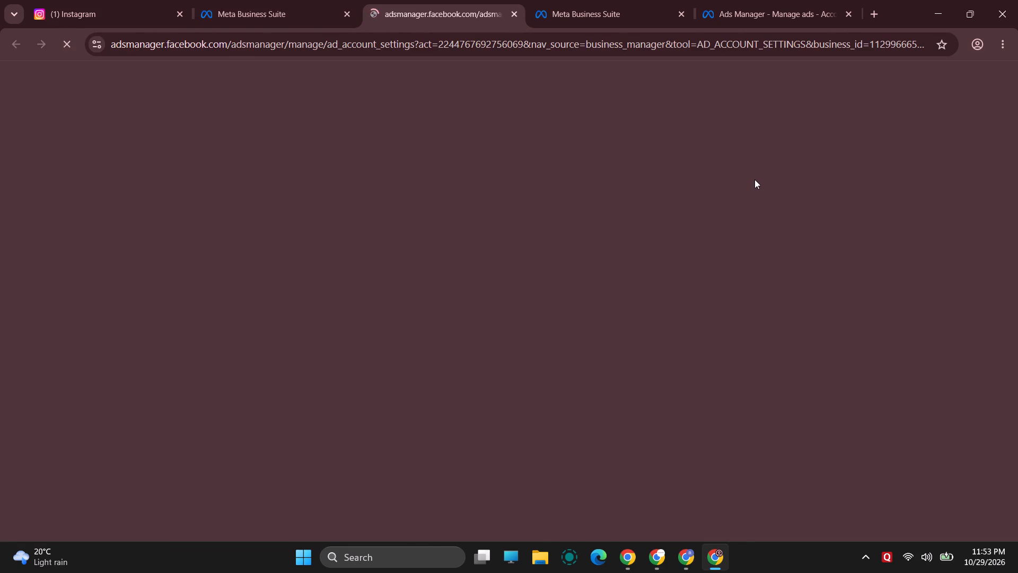
Close the old Ads Manager account overview and the duplicate Business Suite Ads summary page.
{"action": "left_click", "coordinate": [827, 0]}
{"action": "left_click", "coordinate": [848, 14]}
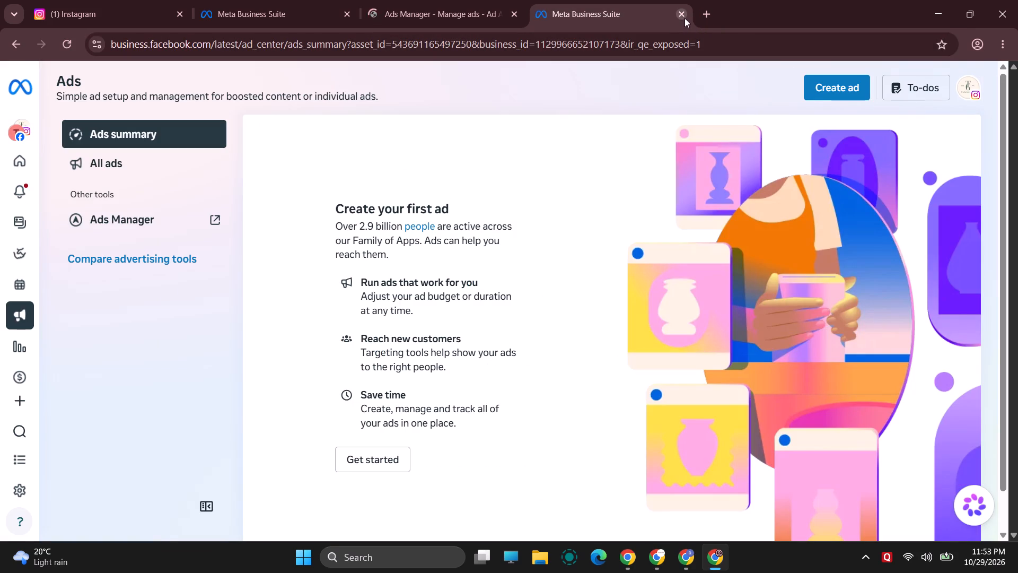
{"action": "left_click", "coordinate": [684, 16]}
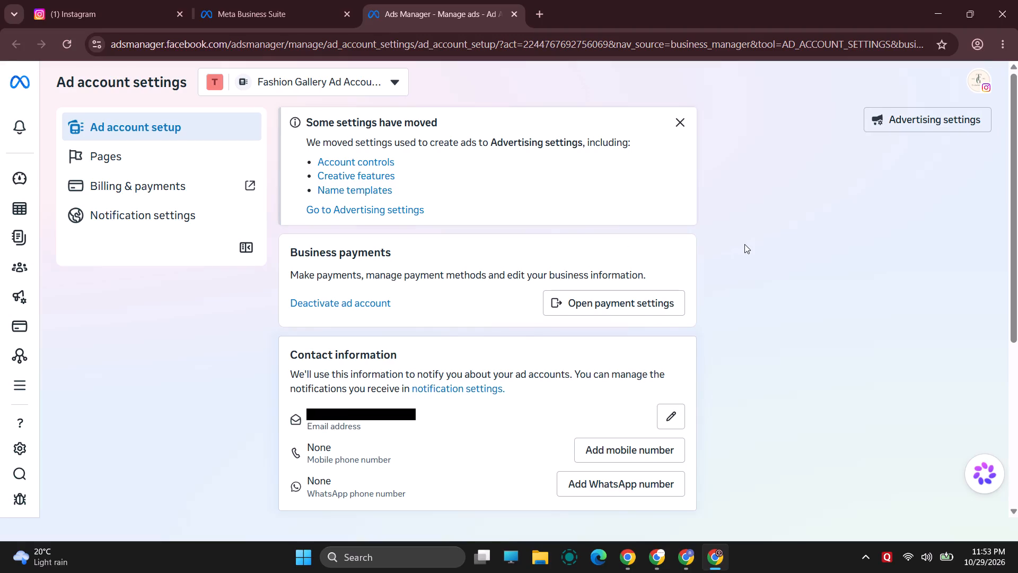
Examine the Fashion Gallery Ad Account's setup details, available ad accounts and Pages settings.
{"action": "scroll", "coordinate": [679, 281], "scroll_direction": "down", "scroll_amount": 3}
{"action": "scroll", "coordinate": [679, 282], "scroll_direction": "up", "scroll_amount": 6}
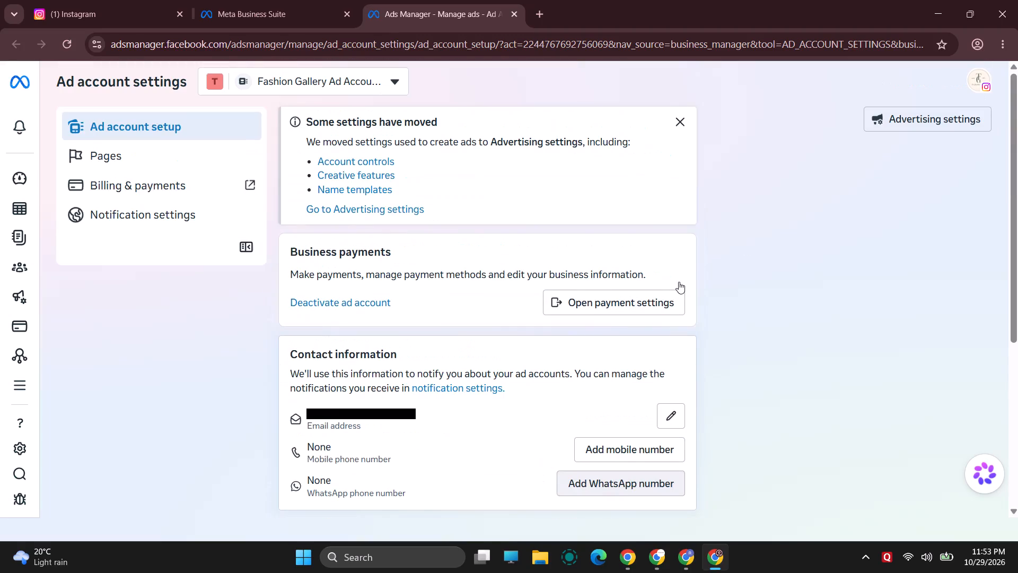
{"action": "left_click", "coordinate": [393, 77]}
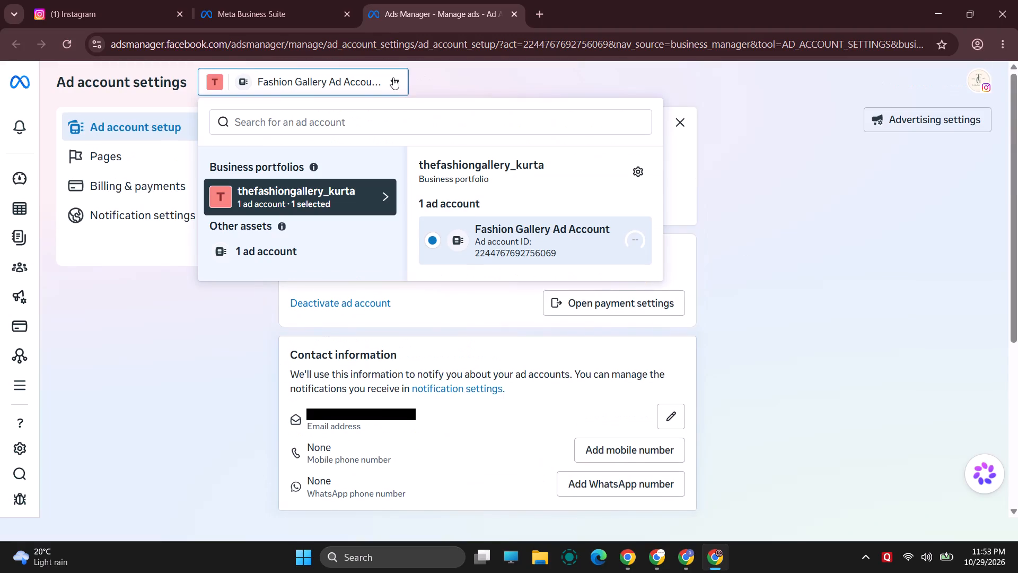
{"action": "left_click", "coordinate": [393, 77]}
{"action": "scroll", "coordinate": [767, 255], "scroll_direction": "down", "scroll_amount": 4}
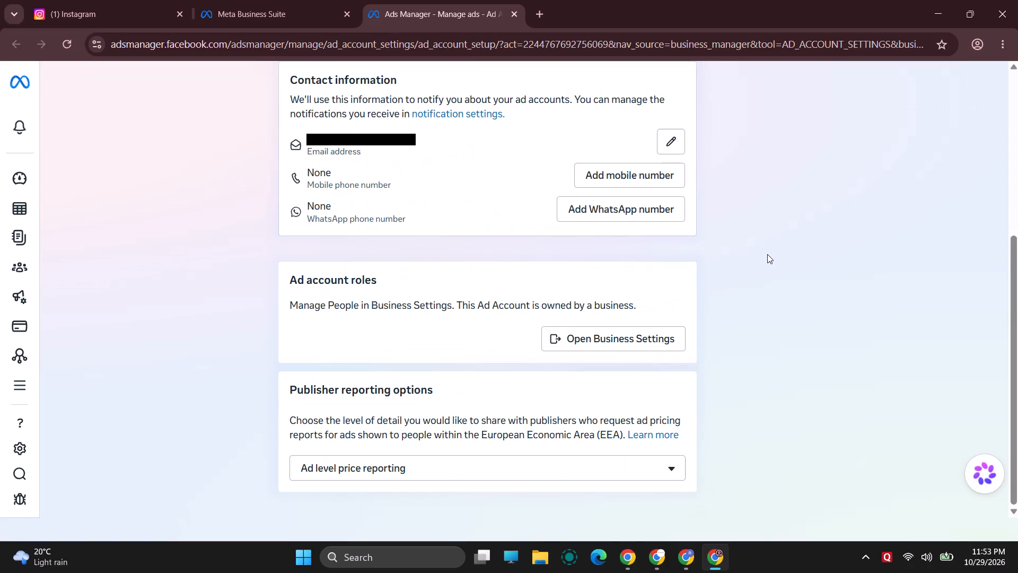
{"action": "scroll", "coordinate": [767, 254], "scroll_direction": "up", "scroll_amount": 3}
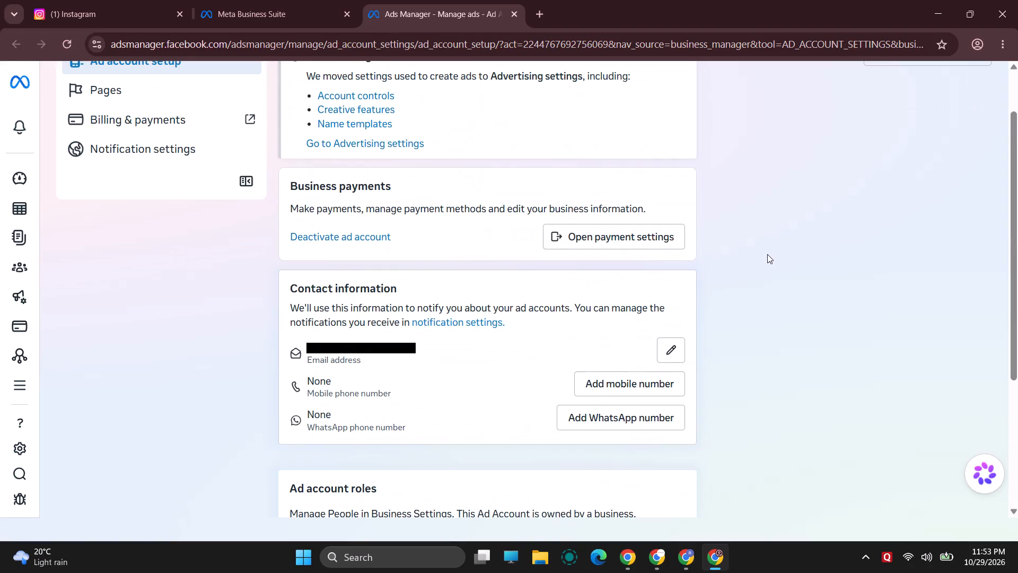
{"action": "scroll", "coordinate": [767, 254], "scroll_direction": "up", "scroll_amount": 1}
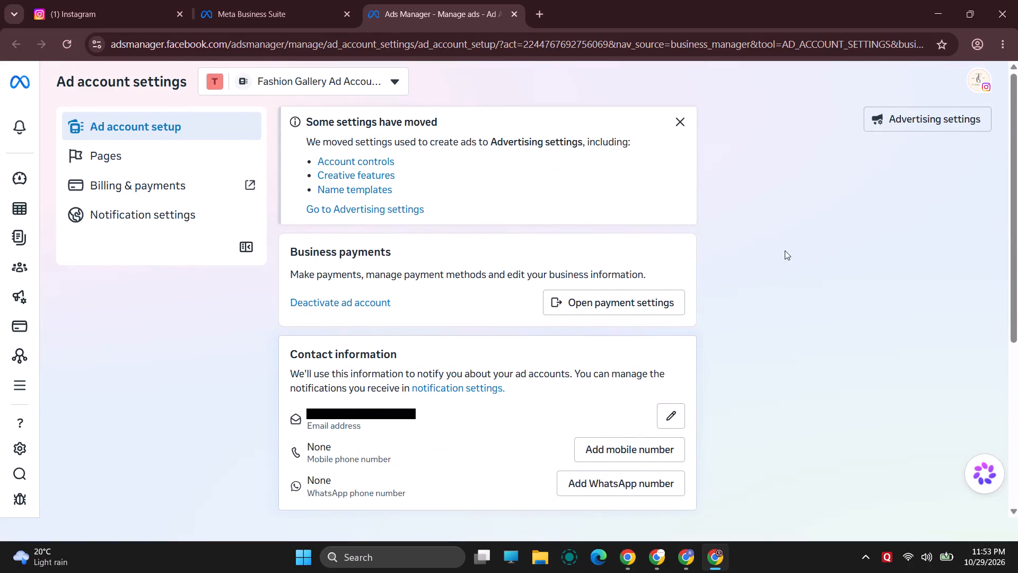
{"action": "left_click", "coordinate": [154, 157]}
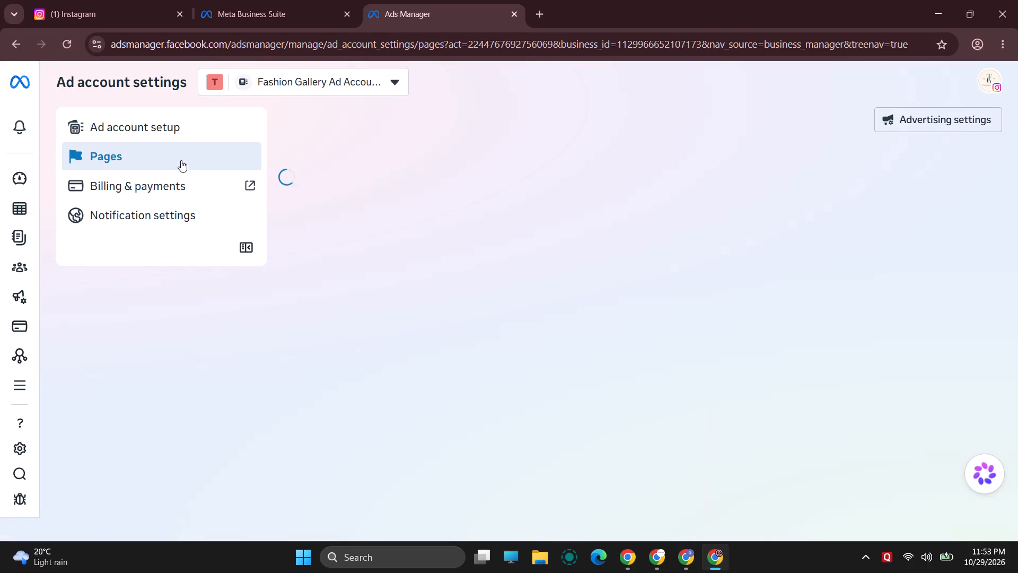
Open the Billing & payments details for Fashion Gallery Ad Account.
{"action": "left_click", "coordinate": [165, 182]}
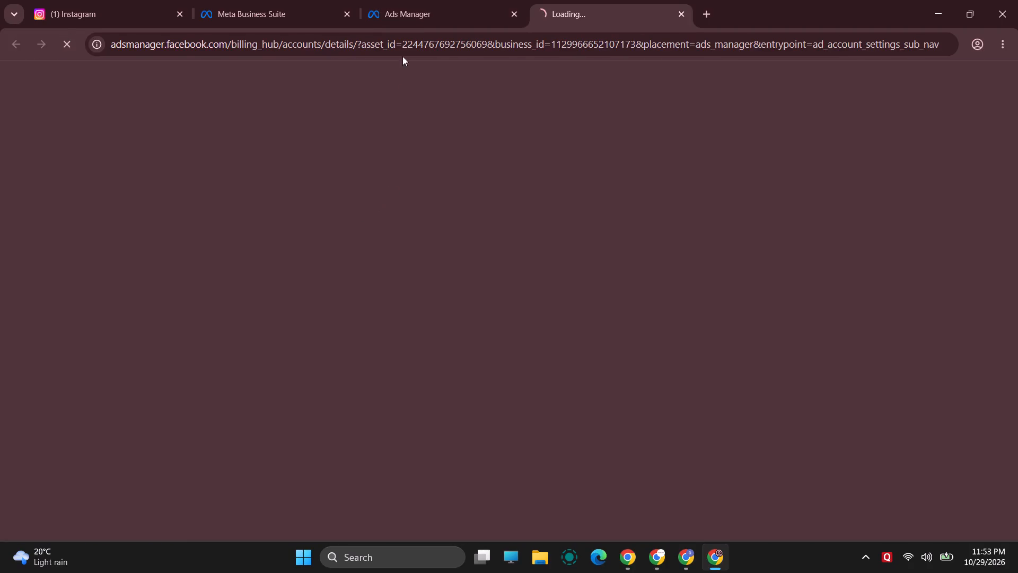
{"action": "left_click", "coordinate": [400, 0]}
{"action": "left_click", "coordinate": [542, 0]}
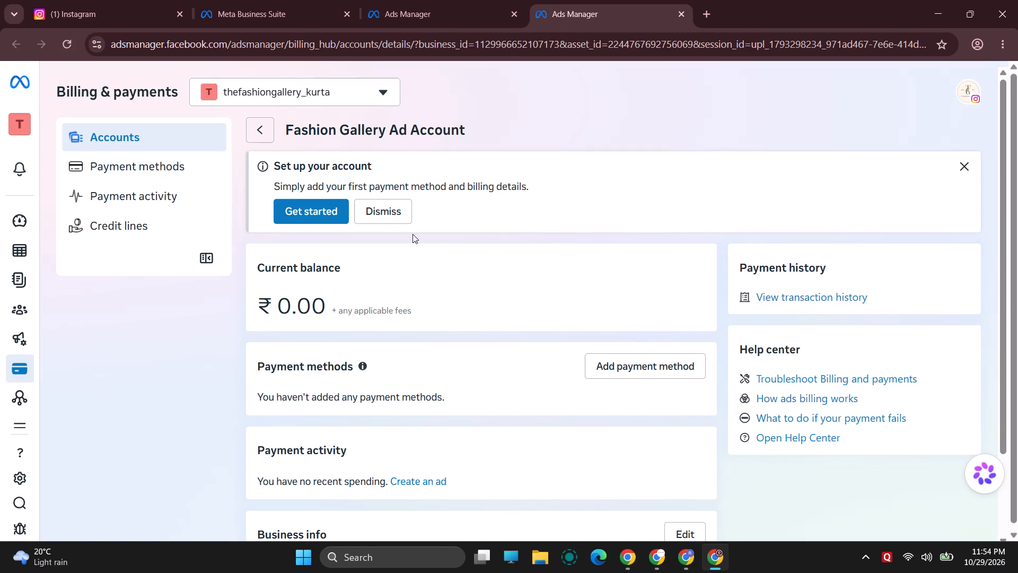
Start the payment setup for the Fashion Gallery Ad Account and continue to the location, currency and time zone form.
{"action": "left_click", "coordinate": [319, 211]}
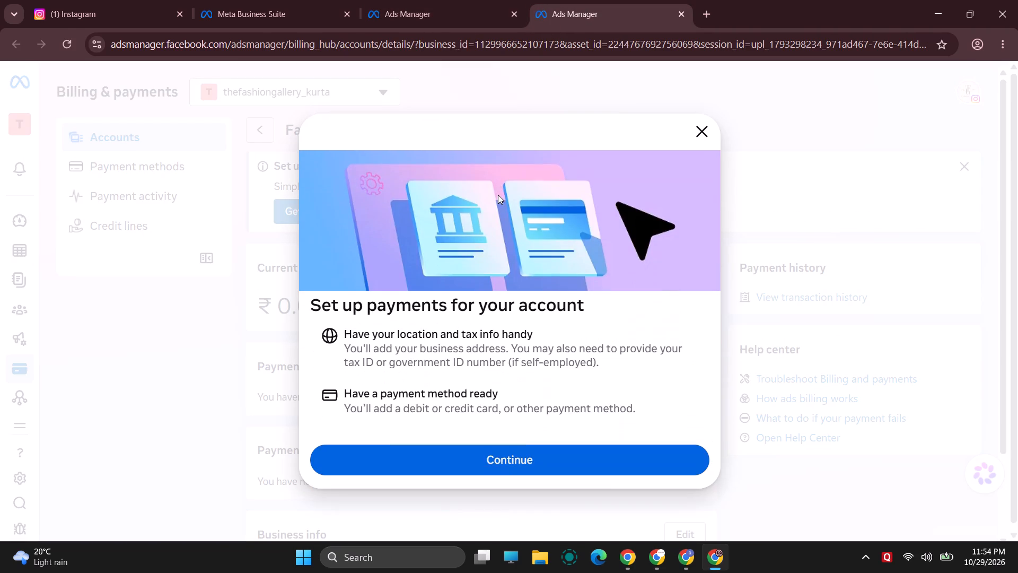
{"action": "left_click", "coordinate": [581, 461]}
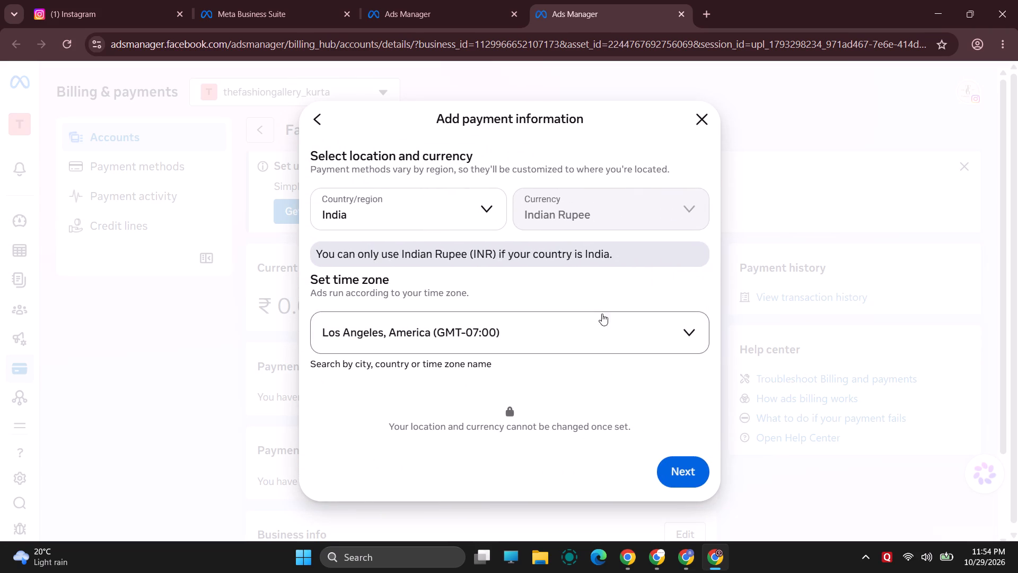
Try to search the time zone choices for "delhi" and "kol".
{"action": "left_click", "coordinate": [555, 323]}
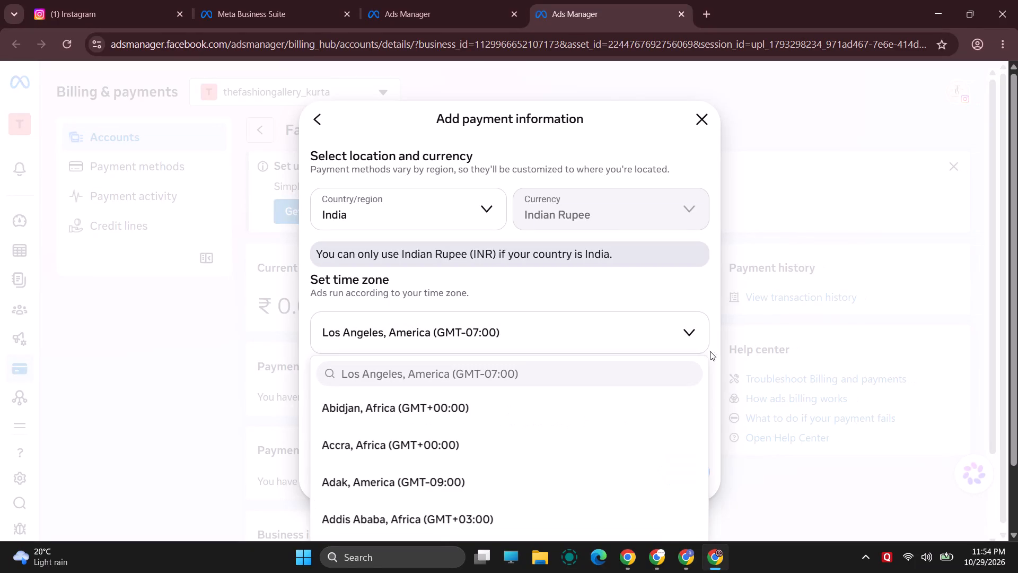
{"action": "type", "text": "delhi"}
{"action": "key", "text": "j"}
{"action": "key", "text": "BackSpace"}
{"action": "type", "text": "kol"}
Look through the alphabetical list of time zones for one that matches India.
{"action": "scroll", "coordinate": [557, 463], "scroll_direction": "down", "scroll_amount": 5}
{"action": "scroll", "coordinate": [561, 450], "scroll_direction": "down", "scroll_amount": 19}
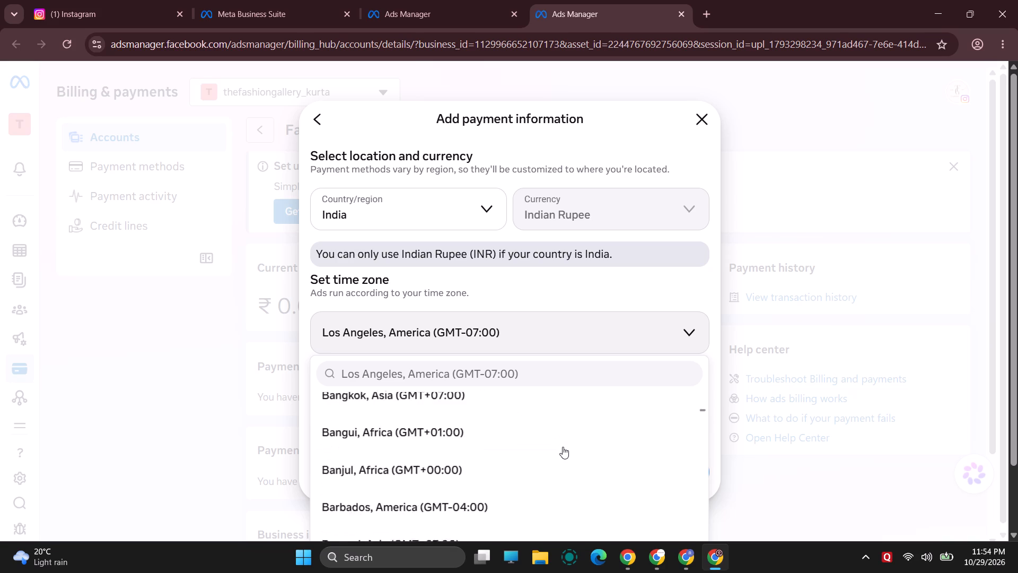
{"action": "scroll", "coordinate": [563, 447], "scroll_direction": "down", "scroll_amount": 20}
{"action": "scroll", "coordinate": [563, 447], "scroll_direction": "down", "scroll_amount": 10}
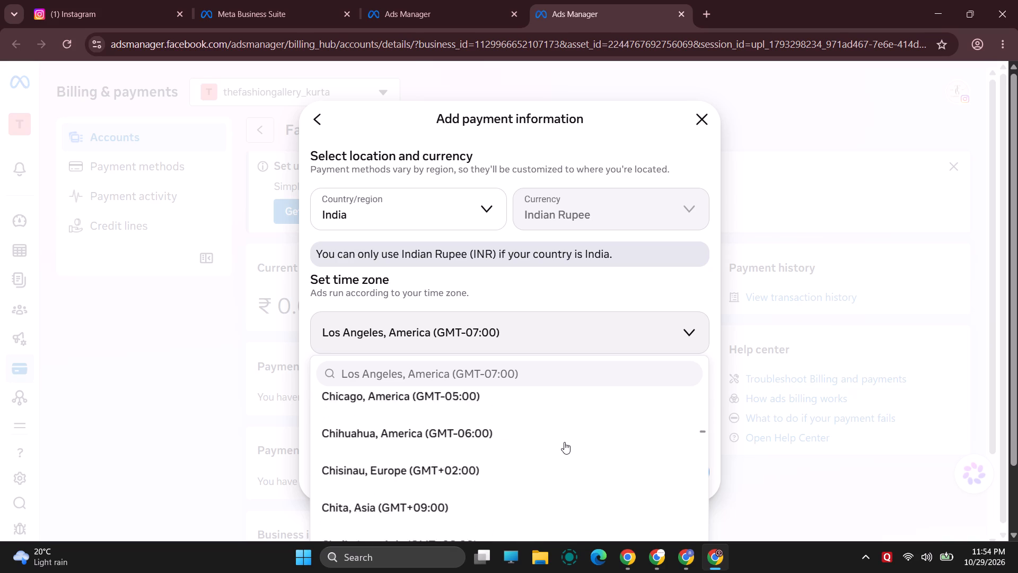
{"action": "scroll", "coordinate": [564, 442], "scroll_direction": "down", "scroll_amount": 20}
{"action": "scroll", "coordinate": [564, 442], "scroll_direction": "down", "scroll_amount": 10}
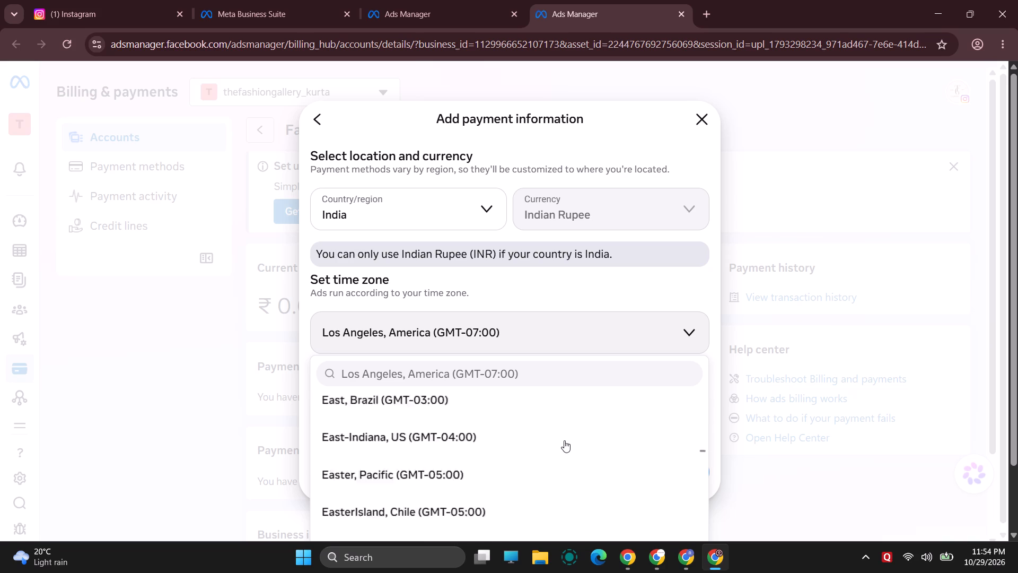
{"action": "scroll", "coordinate": [564, 440], "scroll_direction": "down", "scroll_amount": 20}
{"action": "scroll", "coordinate": [564, 440], "scroll_direction": "down", "scroll_amount": 10}
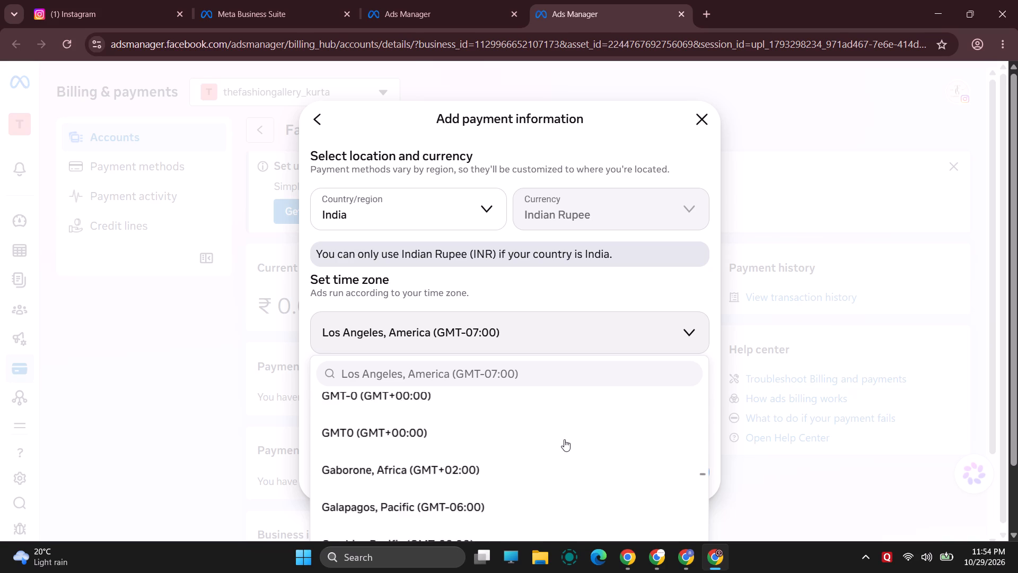
{"action": "scroll", "coordinate": [564, 439], "scroll_direction": "down", "scroll_amount": 20}
{"action": "scroll", "coordinate": [564, 439], "scroll_direction": "down", "scroll_amount": 2}
{"action": "scroll", "coordinate": [564, 439], "scroll_direction": "up", "scroll_amount": 1}
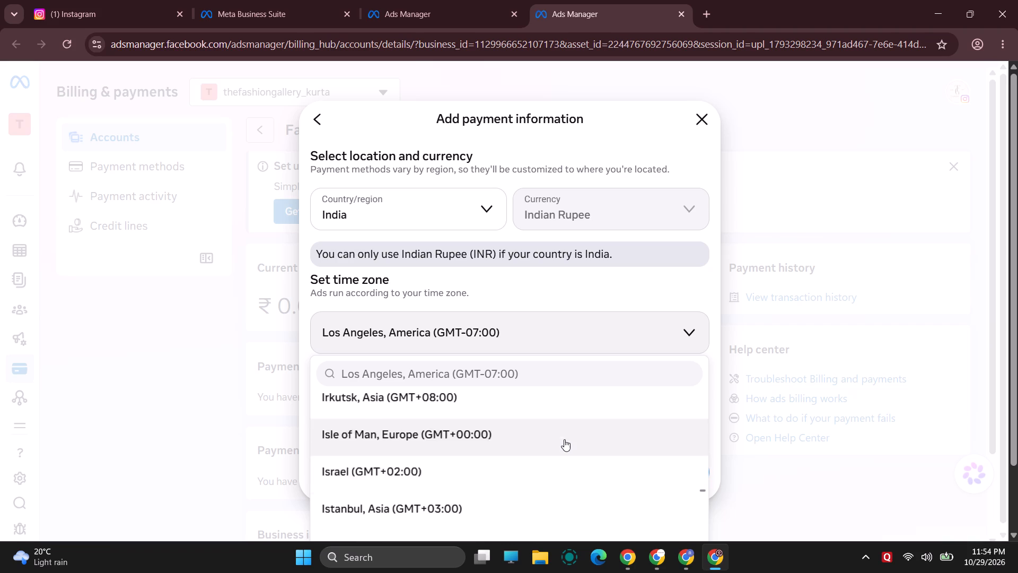
{"action": "scroll", "coordinate": [564, 439], "scroll_direction": "up", "scroll_amount": 3}
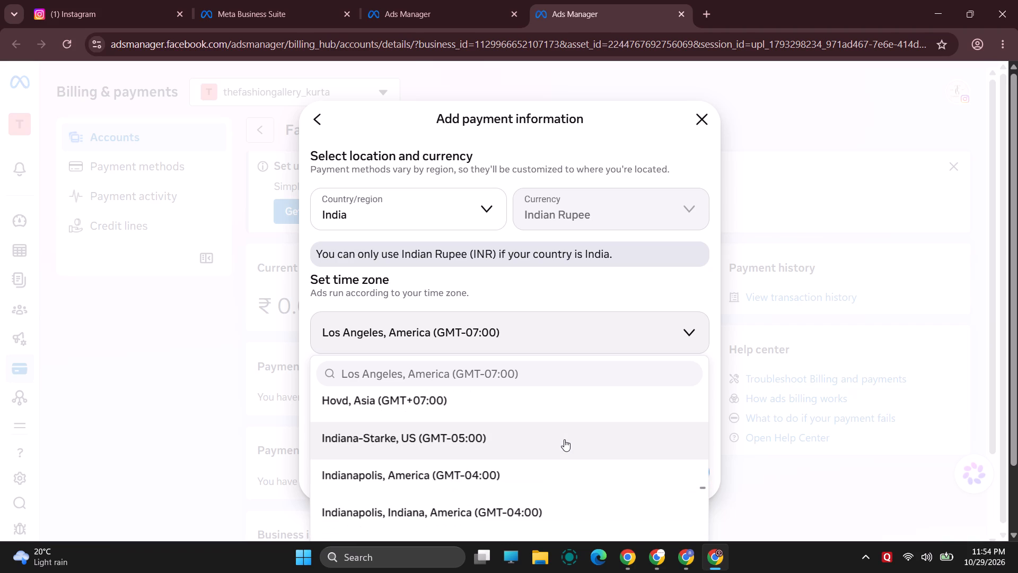
{"action": "scroll", "coordinate": [564, 439], "scroll_direction": "down", "scroll_amount": 6}
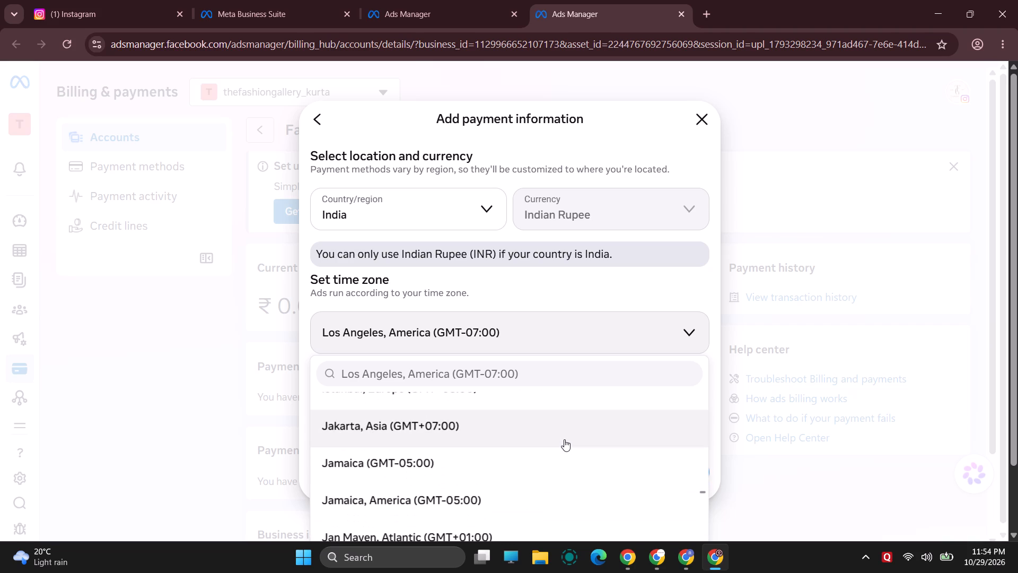
{"action": "scroll", "coordinate": [564, 439], "scroll_direction": "down", "scroll_amount": 17}
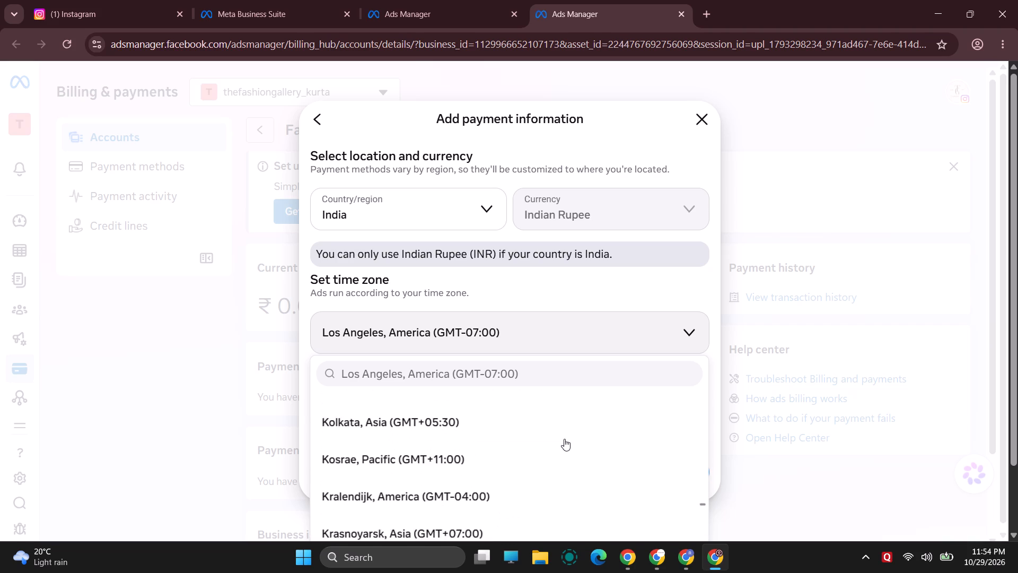
{"action": "scroll", "coordinate": [564, 439], "scroll_direction": "down", "scroll_amount": 20}
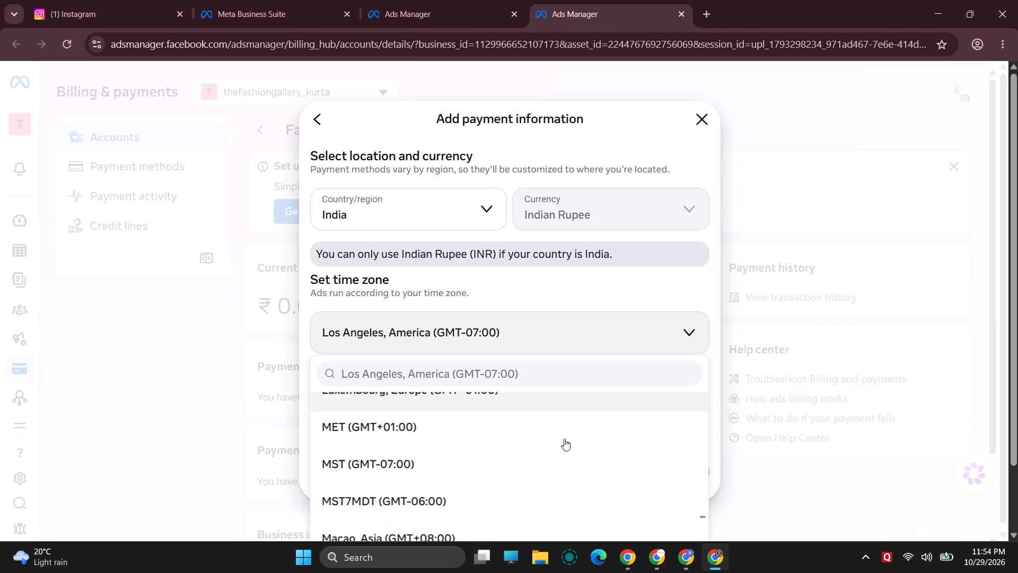
{"action": "scroll", "coordinate": [564, 439], "scroll_direction": "down", "scroll_amount": 14}
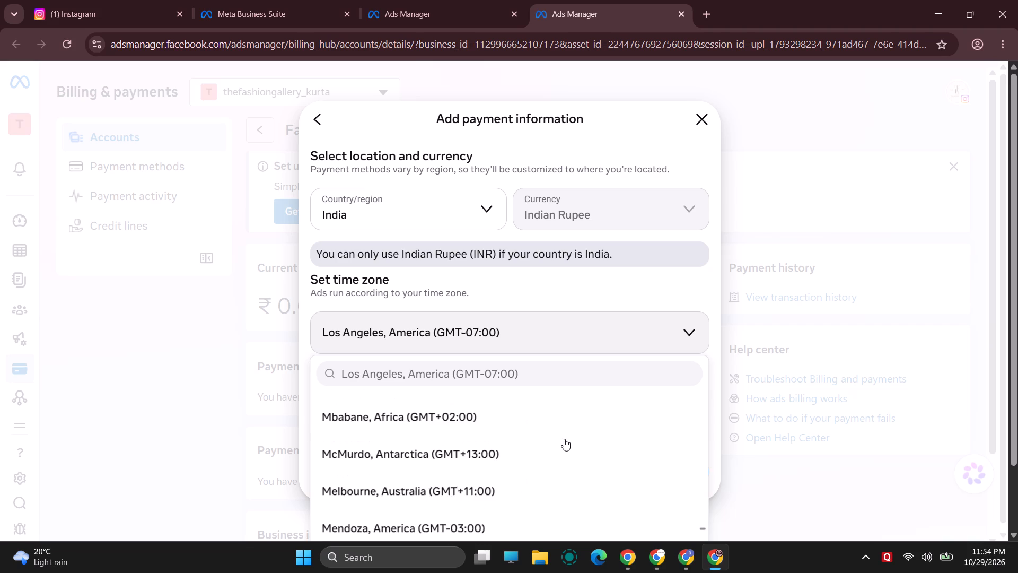
{"action": "scroll", "coordinate": [564, 439], "scroll_direction": "down", "scroll_amount": 13}
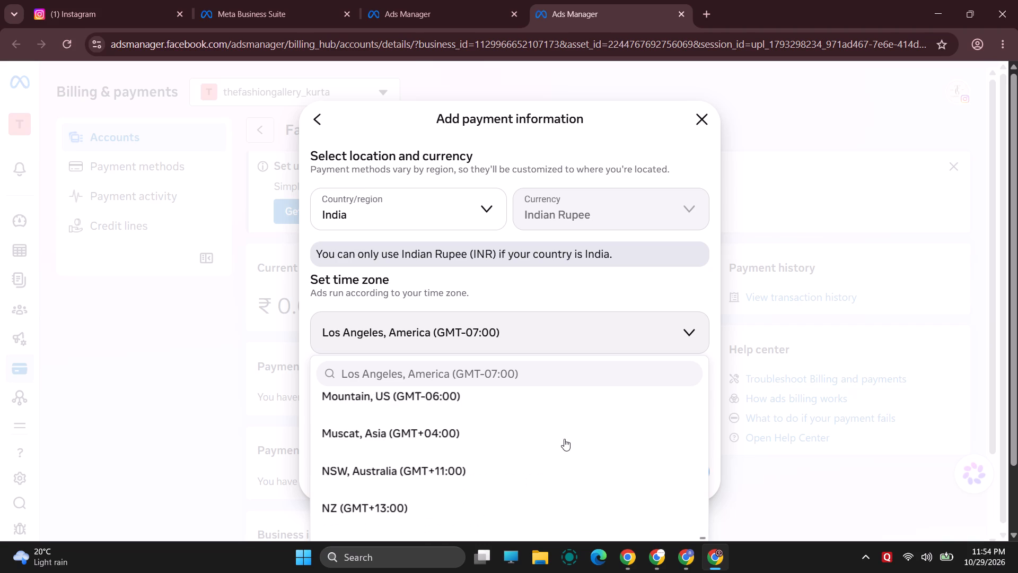
{"action": "scroll", "coordinate": [564, 439], "scroll_direction": "down", "scroll_amount": 4}
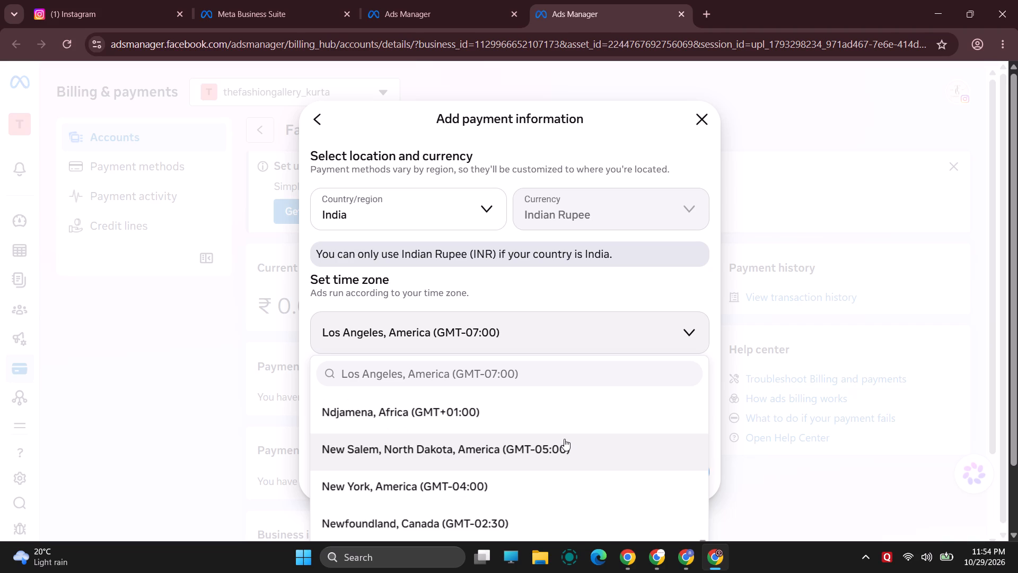
{"action": "scroll", "coordinate": [564, 439], "scroll_direction": "down", "scroll_amount": 4}
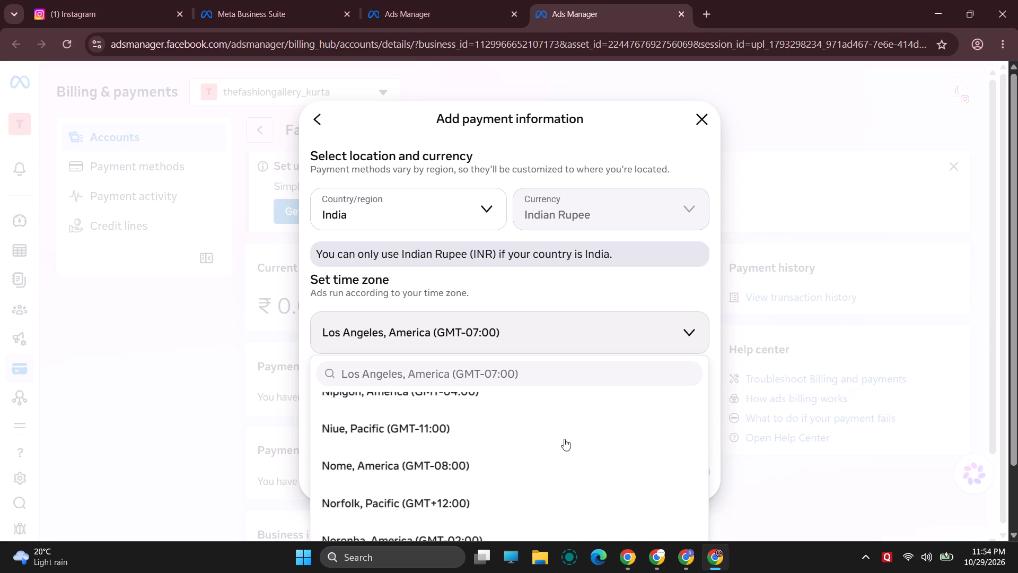
{"action": "scroll", "coordinate": [564, 438], "scroll_direction": "up", "scroll_amount": 1}
{"action": "scroll", "coordinate": [564, 437], "scroll_direction": "down", "scroll_amount": 2}
{"action": "scroll", "coordinate": [564, 437], "scroll_direction": "up", "scroll_amount": 6}
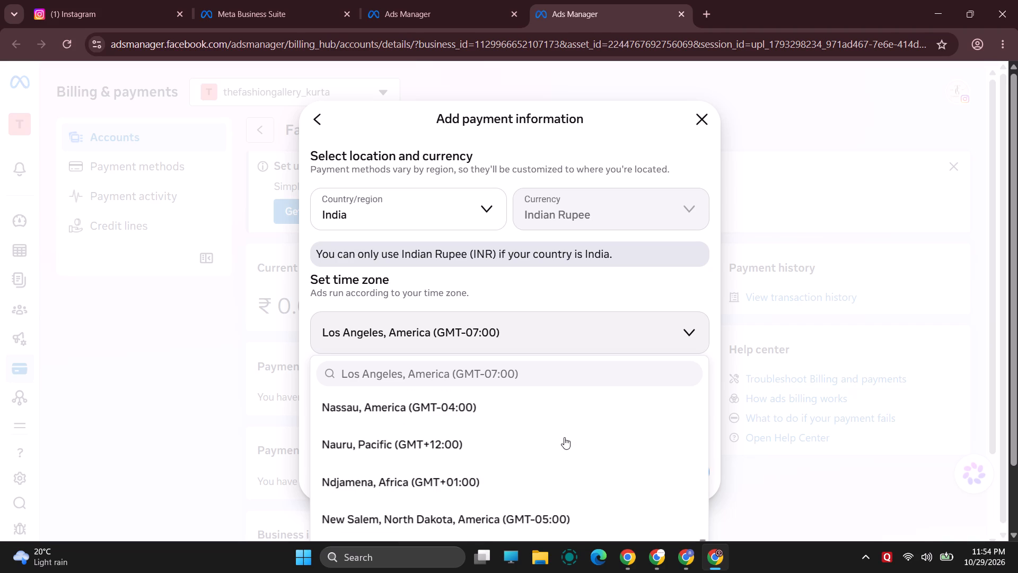
{"action": "scroll", "coordinate": [564, 437], "scroll_direction": "down", "scroll_amount": 12}
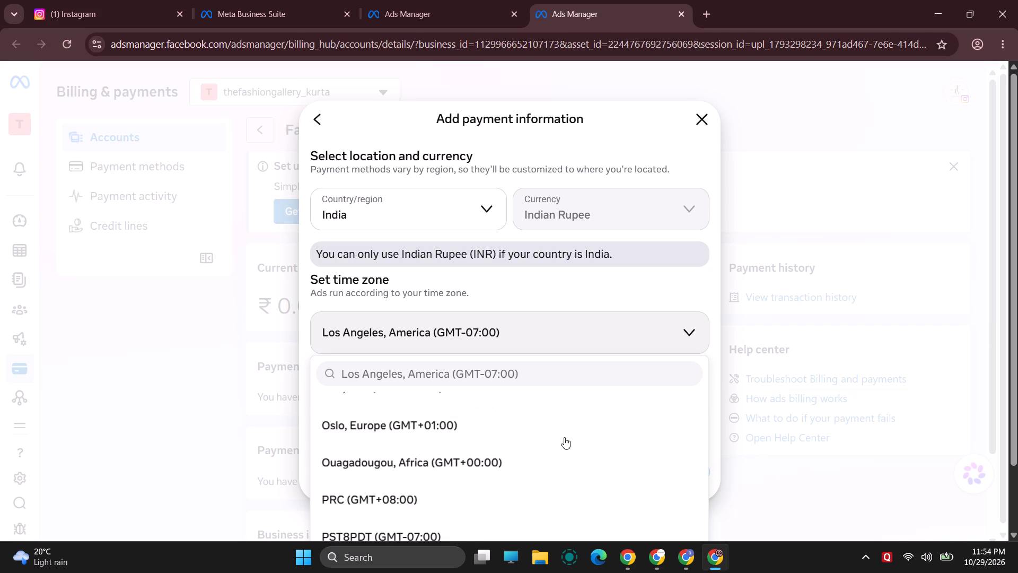
{"action": "scroll", "coordinate": [564, 437], "scroll_direction": "down", "scroll_amount": 11}
{"action": "scroll", "coordinate": [564, 436], "scroll_direction": "up", "scroll_amount": 5}
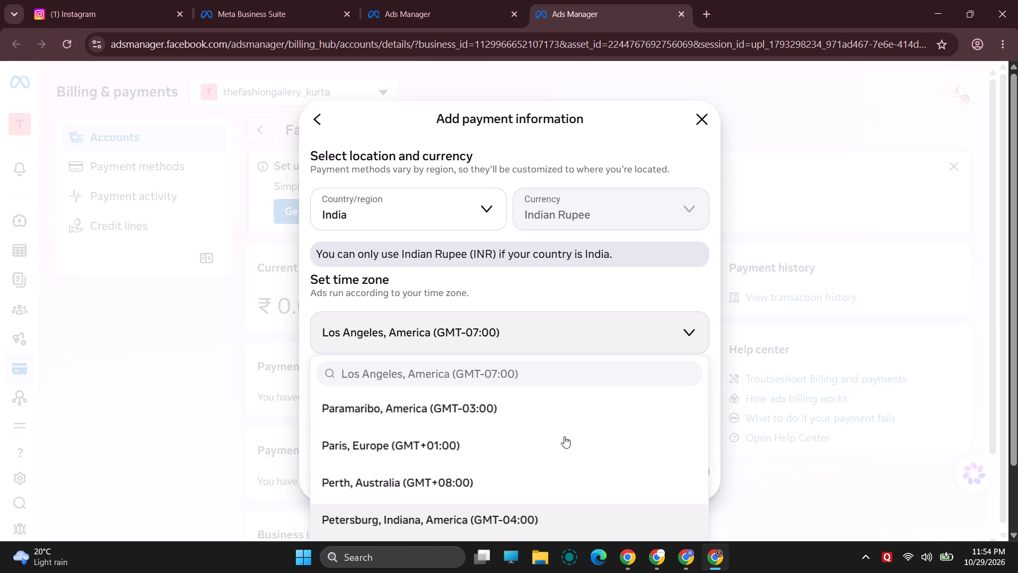
{"action": "scroll", "coordinate": [564, 436], "scroll_direction": "down", "scroll_amount": 16}
{"action": "scroll", "coordinate": [564, 435], "scroll_direction": "down", "scroll_amount": 15}
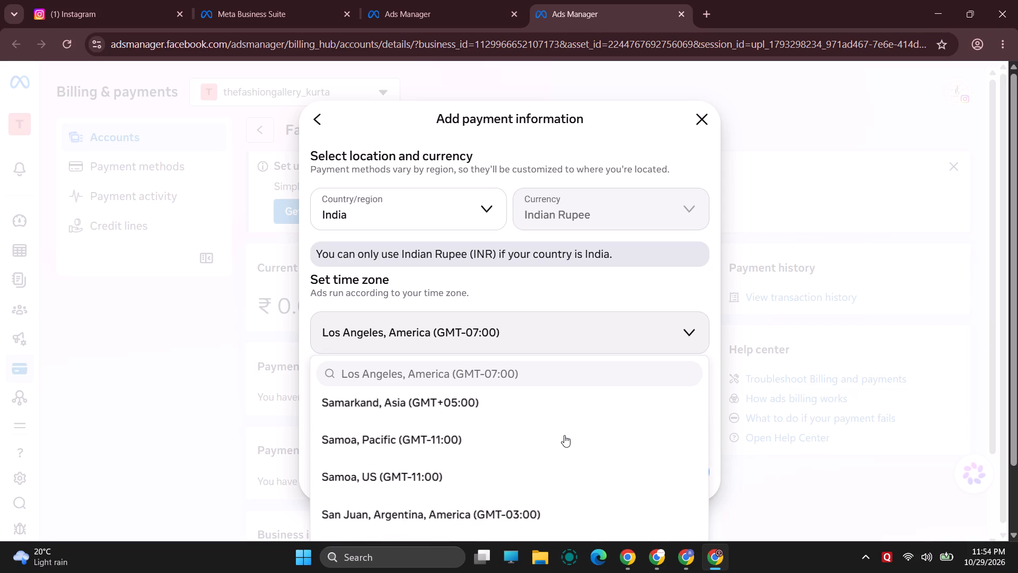
{"action": "scroll", "coordinate": [564, 435], "scroll_direction": "down", "scroll_amount": 17}
{"action": "scroll", "coordinate": [564, 435], "scroll_direction": "up", "scroll_amount": 6}
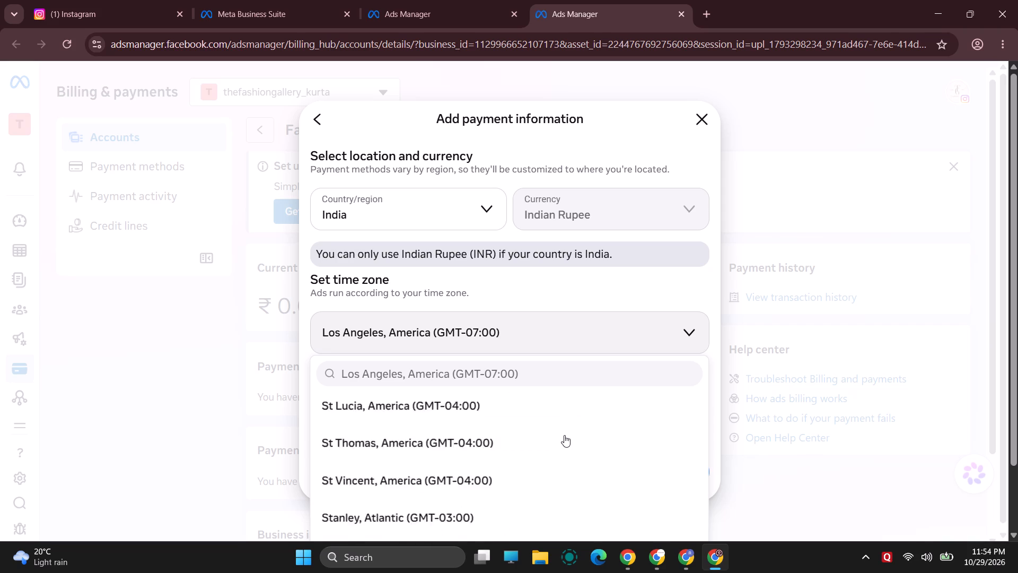
{"action": "scroll", "coordinate": [564, 435], "scroll_direction": "up", "scroll_amount": 20}
{"action": "scroll", "coordinate": [564, 435], "scroll_direction": "up", "scroll_amount": 16}
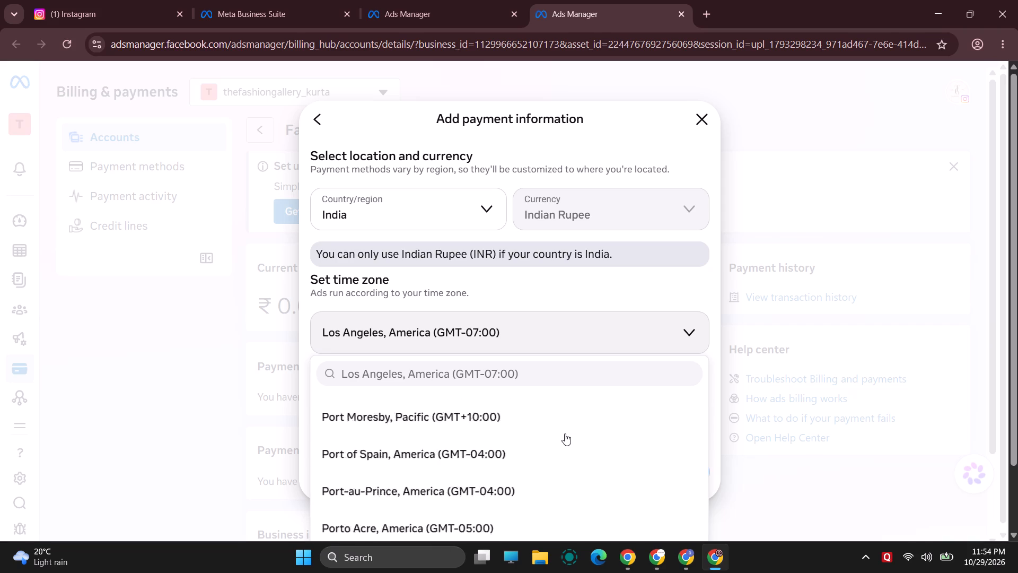
{"action": "scroll", "coordinate": [565, 433], "scroll_direction": "up", "scroll_amount": 20}
{"action": "scroll", "coordinate": [565, 433], "scroll_direction": "up", "scroll_amount": 3}
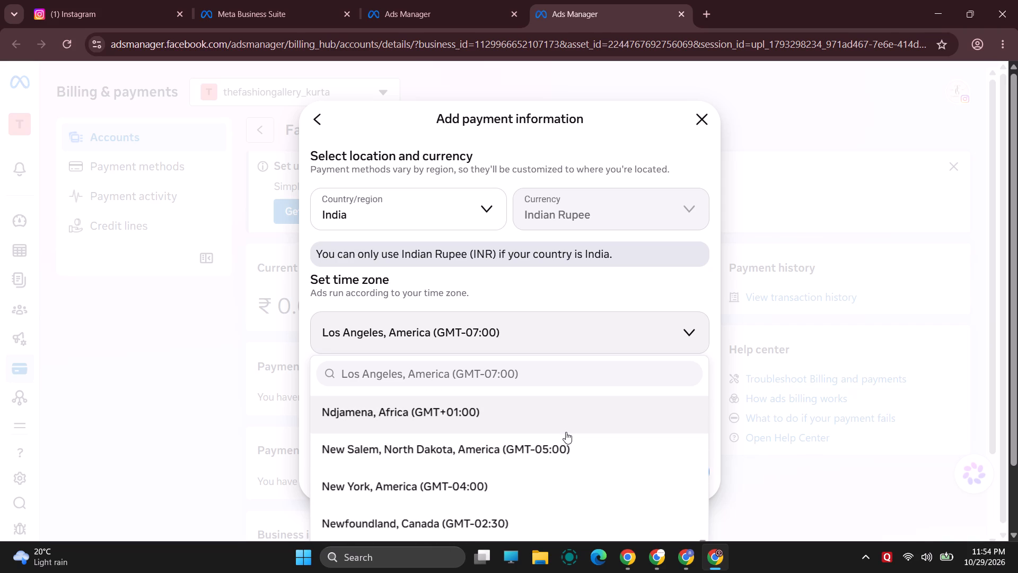
{"action": "scroll", "coordinate": [566, 432], "scroll_direction": "up", "scroll_amount": 5}
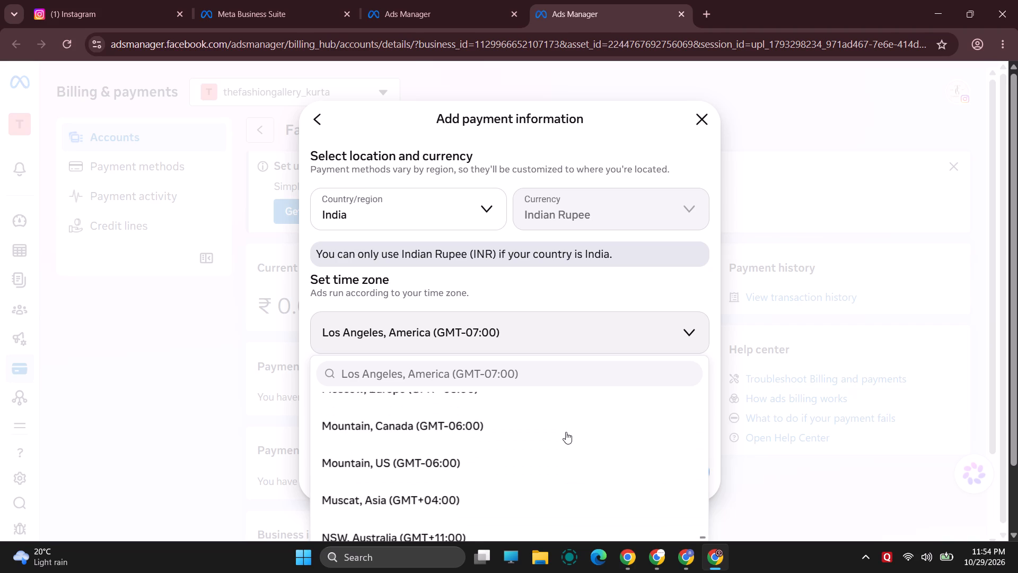
{"action": "scroll", "coordinate": [566, 432], "scroll_direction": "up", "scroll_amount": 14}
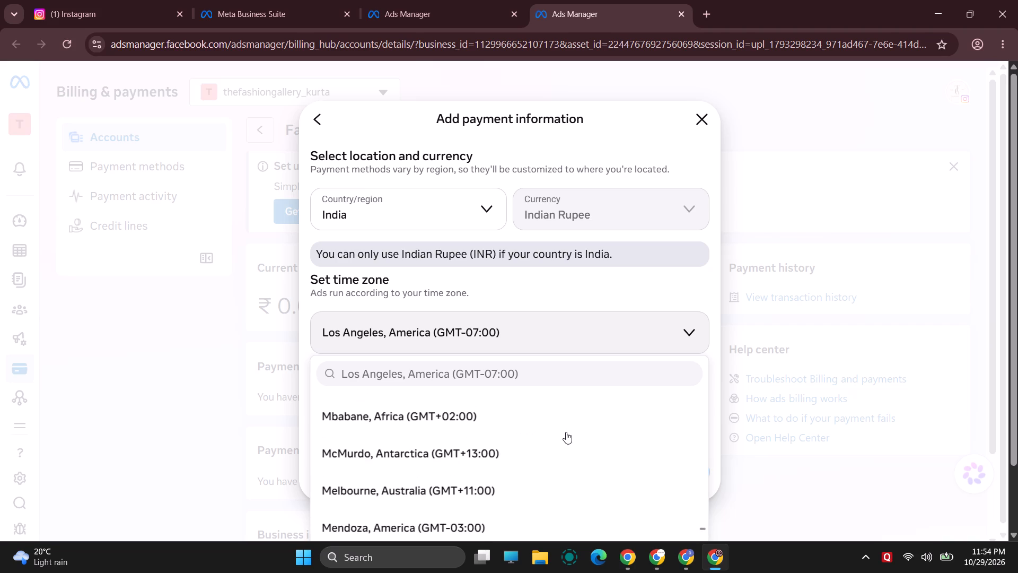
{"action": "scroll", "coordinate": [566, 432], "scroll_direction": "up", "scroll_amount": 8}
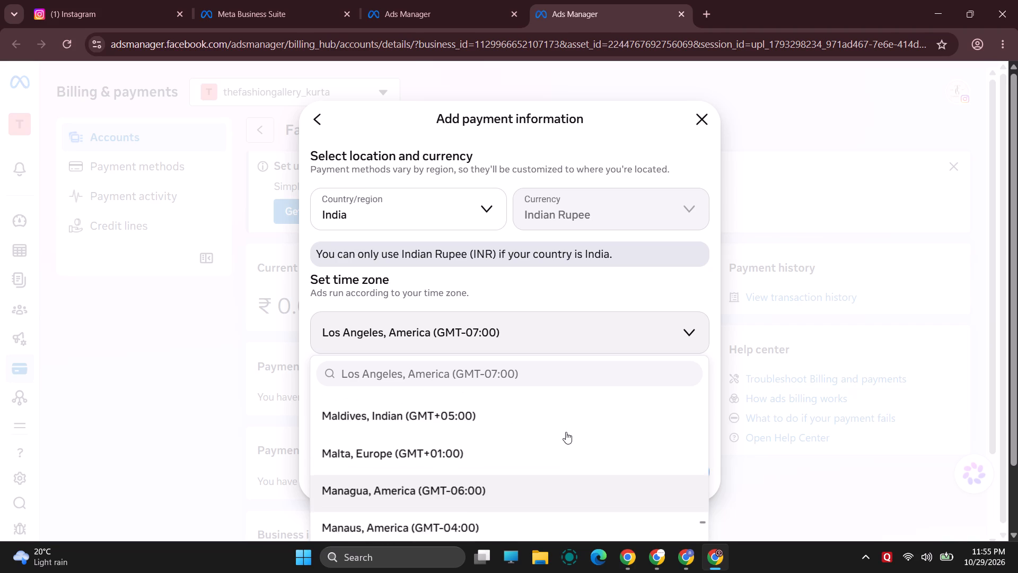
{"action": "scroll", "coordinate": [566, 432], "scroll_direction": "up", "scroll_amount": 1}
{"action": "scroll", "coordinate": [566, 432], "scroll_direction": "down", "scroll_amount": 2}
{"action": "scroll", "coordinate": [566, 432], "scroll_direction": "up", "scroll_amount": 3}
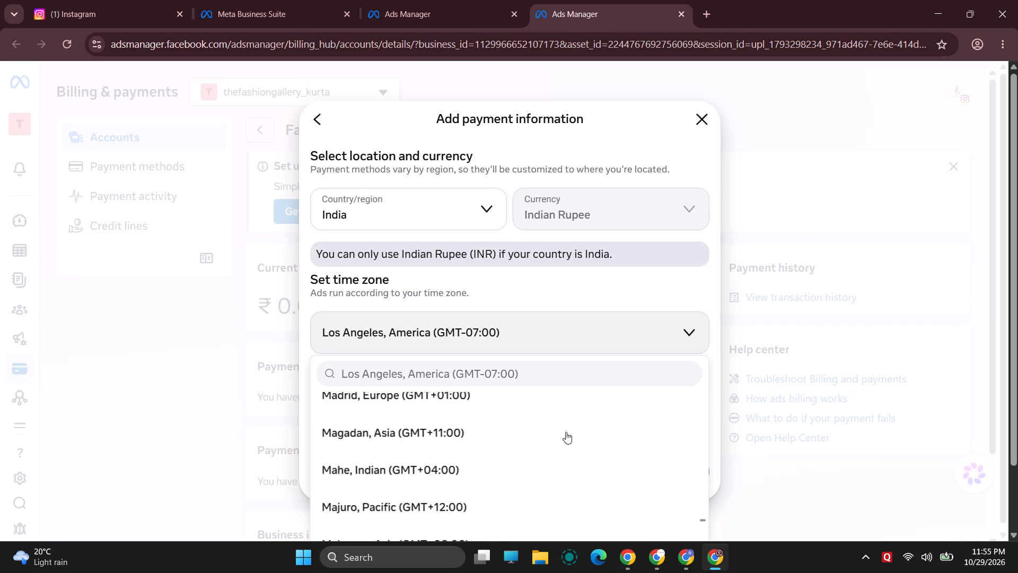
{"action": "scroll", "coordinate": [566, 432], "scroll_direction": "up", "scroll_amount": 3}
{"action": "scroll", "coordinate": [566, 432], "scroll_direction": "down", "scroll_amount": 3}
{"action": "scroll", "coordinate": [566, 432], "scroll_direction": "up", "scroll_amount": 4}
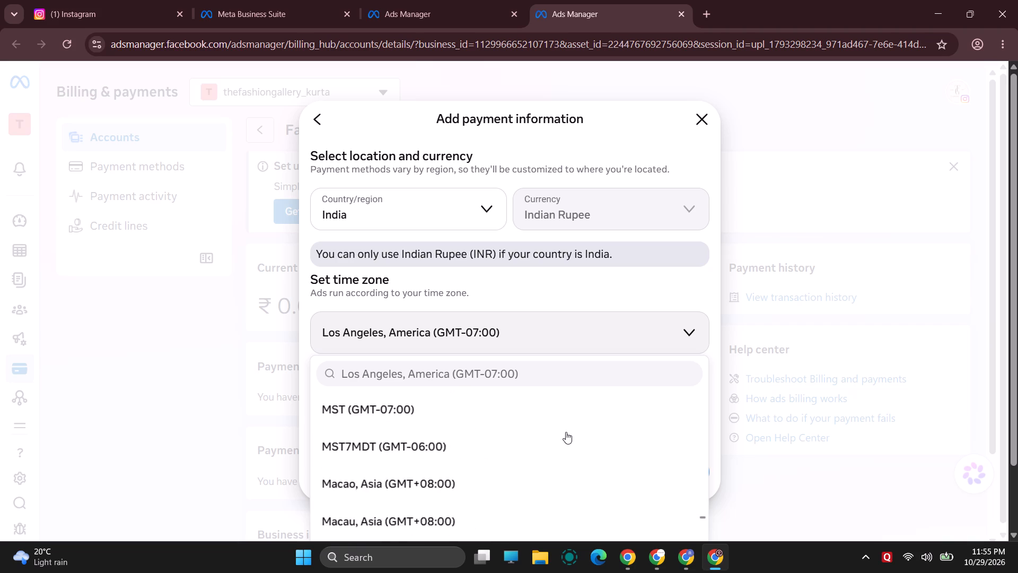
{"action": "scroll", "coordinate": [566, 432], "scroll_direction": "up", "scroll_amount": 11}
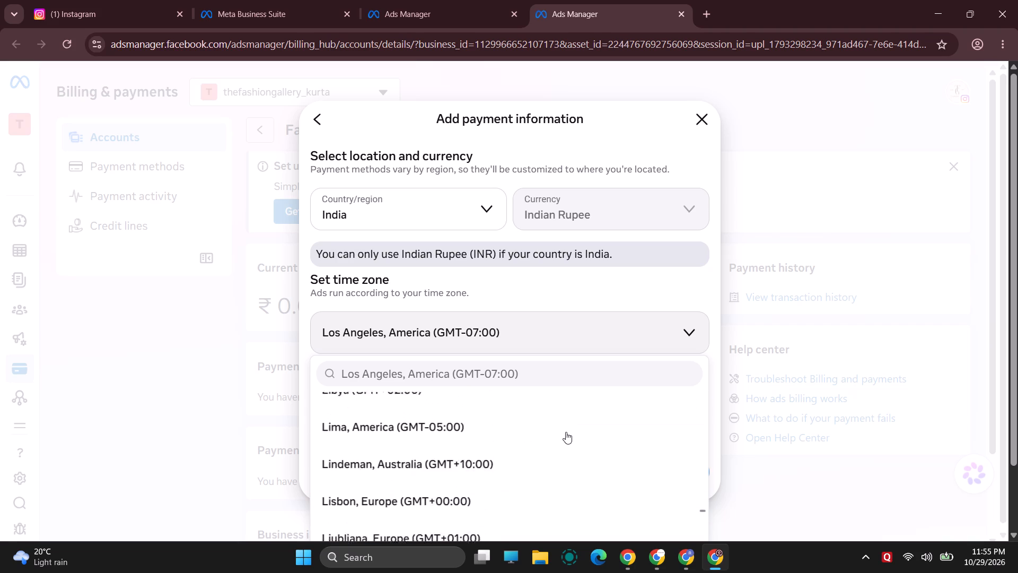
{"action": "scroll", "coordinate": [566, 432], "scroll_direction": "up", "scroll_amount": 12}
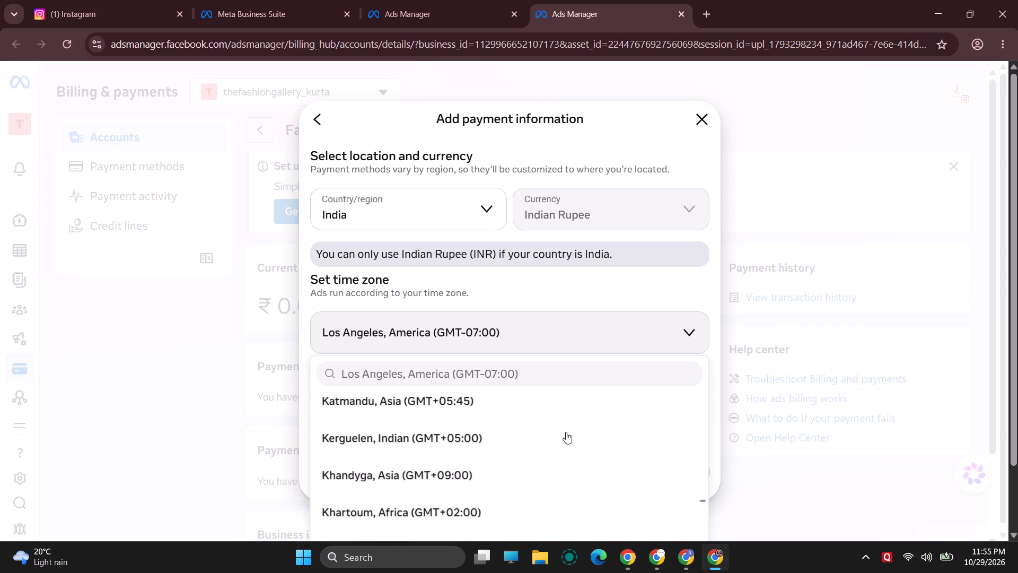
{"action": "scroll", "coordinate": [566, 432], "scroll_direction": "up", "scroll_amount": 4}
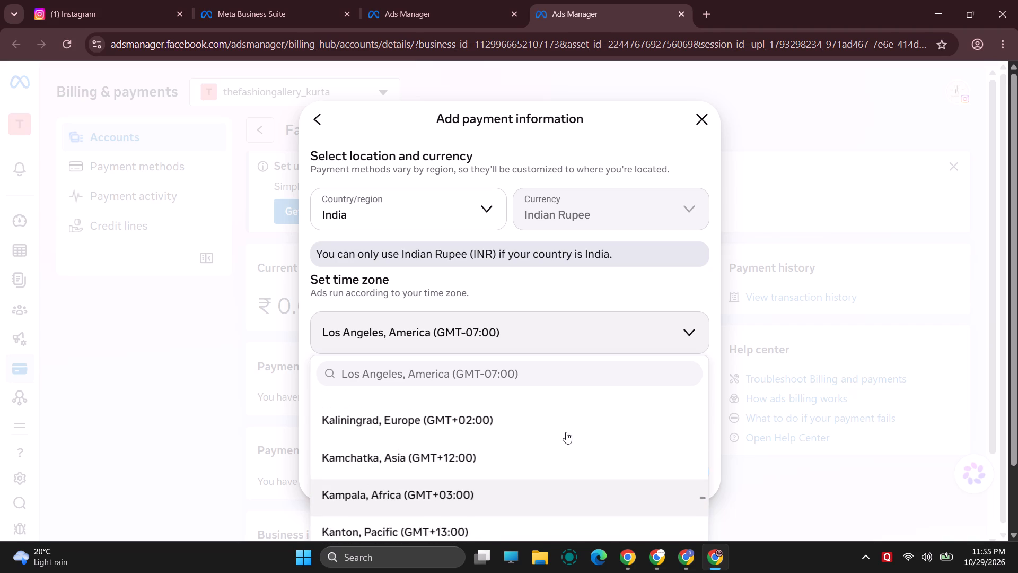
{"action": "scroll", "coordinate": [566, 432], "scroll_direction": "up", "scroll_amount": 2}
Search the time zones for "kolk", set the time zone to Kolkata, Asia (GMT+05:30) and continue to the payment methods.
{"action": "left_click", "coordinate": [445, 377]}
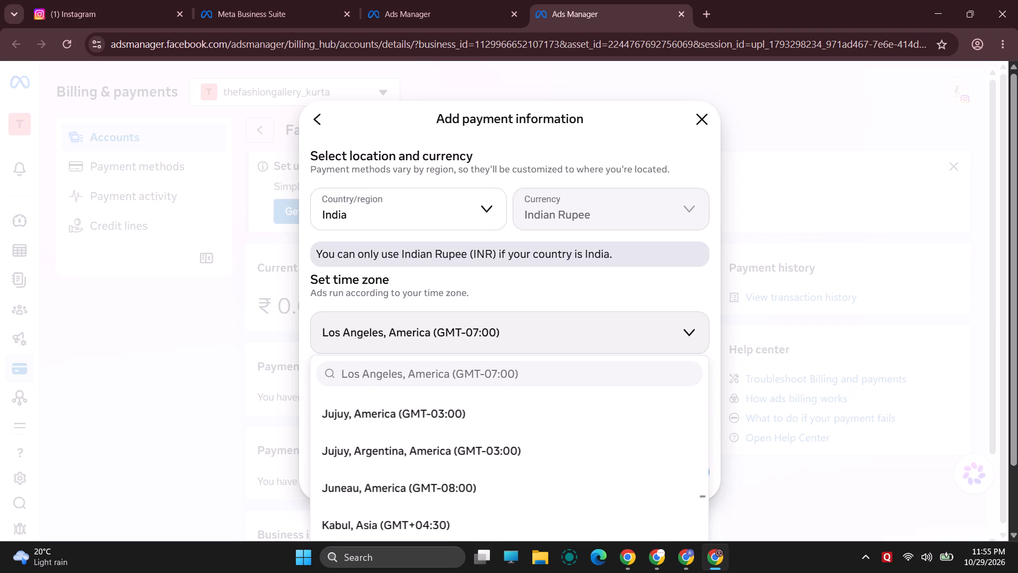
{"action": "type", "text": "kolk"}
{"action": "left_click", "coordinate": [487, 415]}
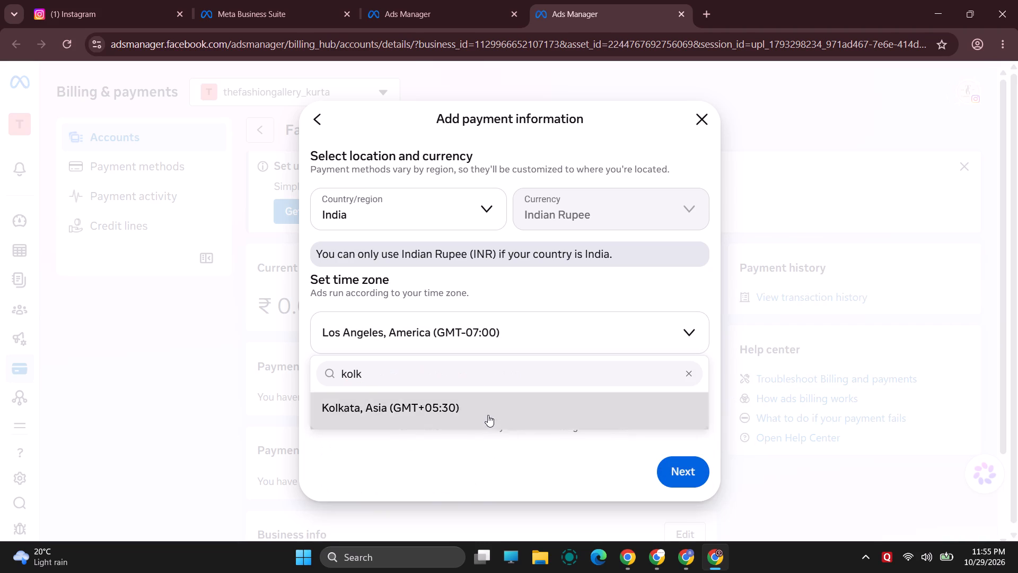
{"action": "left_click", "coordinate": [676, 475]}
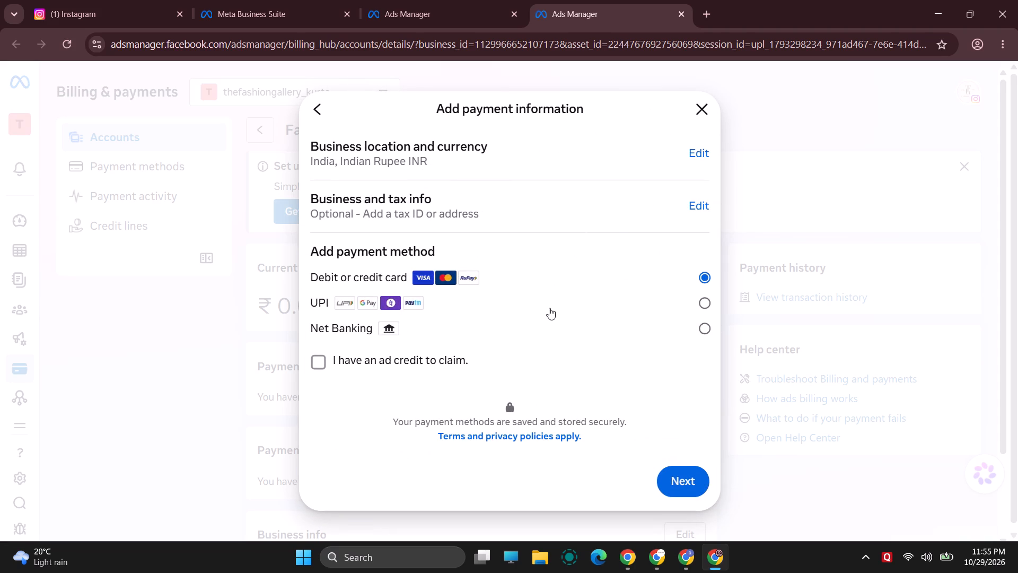
Choose UPI as the payment method and continue to the business info form.
{"action": "left_click", "coordinate": [548, 307]}
{"action": "left_click", "coordinate": [699, 304]}
{"action": "scroll", "coordinate": [454, 272], "scroll_direction": "down", "scroll_amount": 3}
{"action": "scroll", "coordinate": [454, 272], "scroll_direction": "up", "scroll_amount": 3}
{"action": "left_click", "coordinate": [691, 467]}
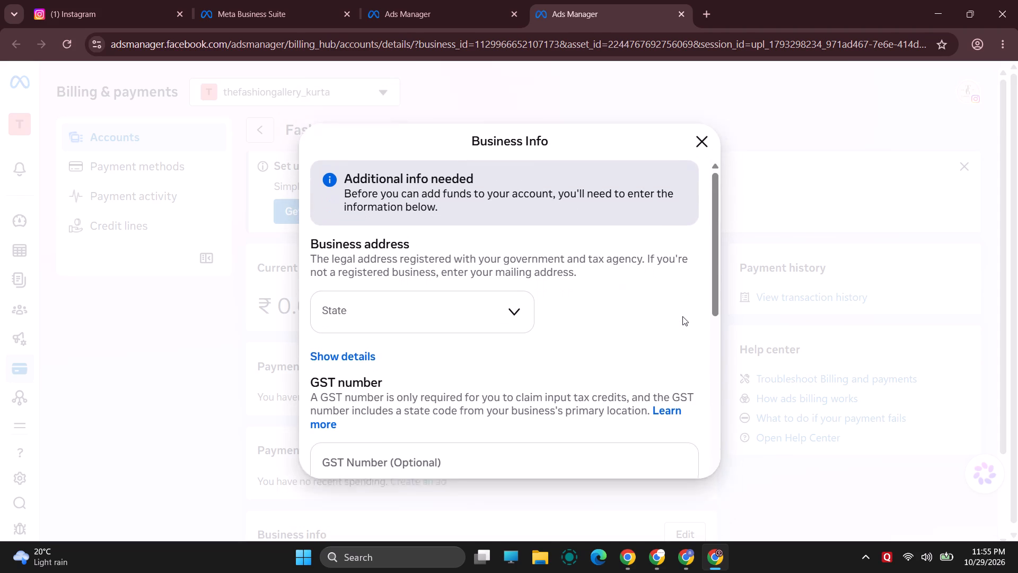
Set the business address state to Delhi and leave the optional GST number blank.
{"action": "left_click", "coordinate": [505, 282]}
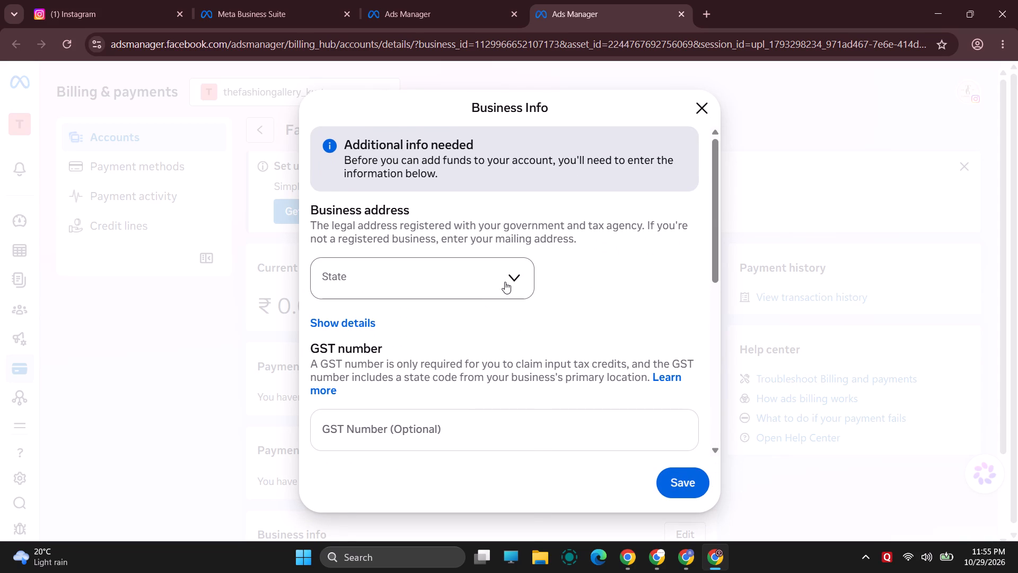
{"action": "scroll", "coordinate": [441, 446], "scroll_direction": "down", "scroll_amount": 3}
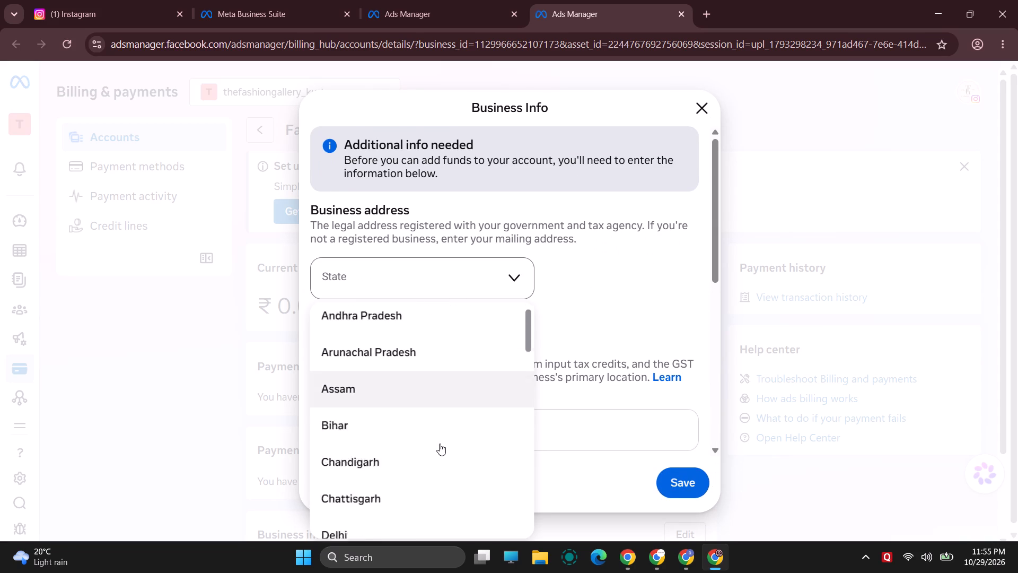
{"action": "left_click", "coordinate": [439, 371]}
{"action": "left_click", "coordinate": [601, 288]}
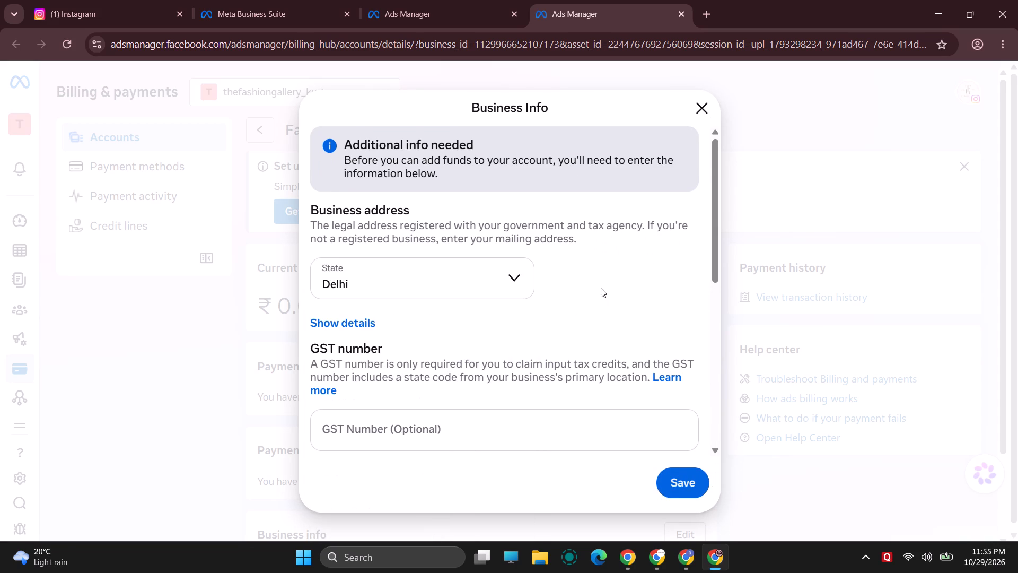
{"action": "left_click", "coordinate": [513, 413]}
{"action": "left_click", "coordinate": [491, 431]}
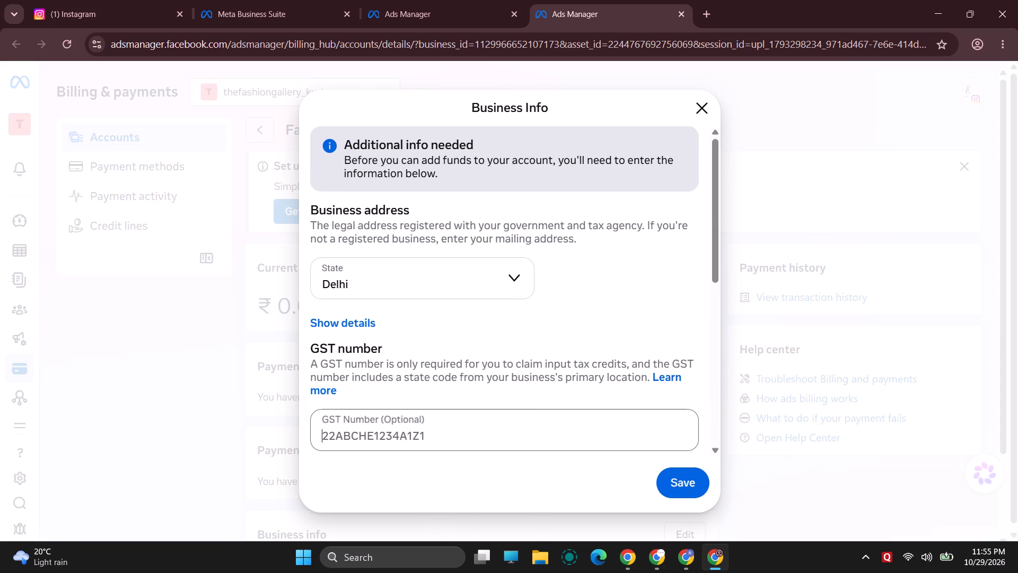
{"action": "left_click", "coordinate": [492, 435]}
Confirm the information is complete and accurate, save the business info, and leave Add funds without entering an amount.
{"action": "left_click", "coordinate": [672, 477]}
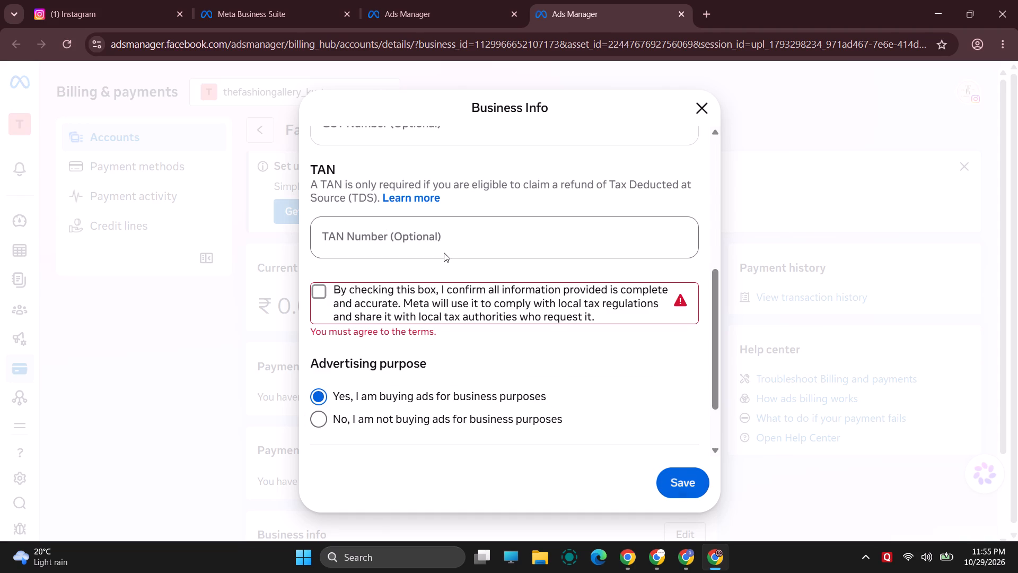
{"action": "scroll", "coordinate": [447, 266], "scroll_direction": "up", "scroll_amount": 4}
{"action": "scroll", "coordinate": [449, 267], "scroll_direction": "down", "scroll_amount": 1}
{"action": "left_click", "coordinate": [434, 338]}
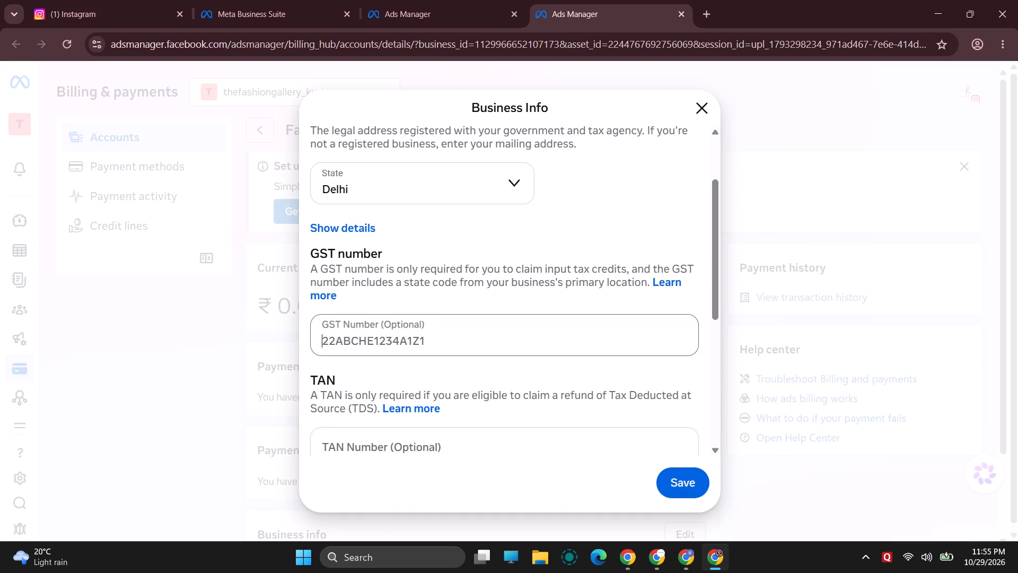
{"action": "scroll", "coordinate": [502, 342], "scroll_direction": "down", "scroll_amount": 4}
{"action": "scroll", "coordinate": [475, 344], "scroll_direction": "up", "scroll_amount": 2}
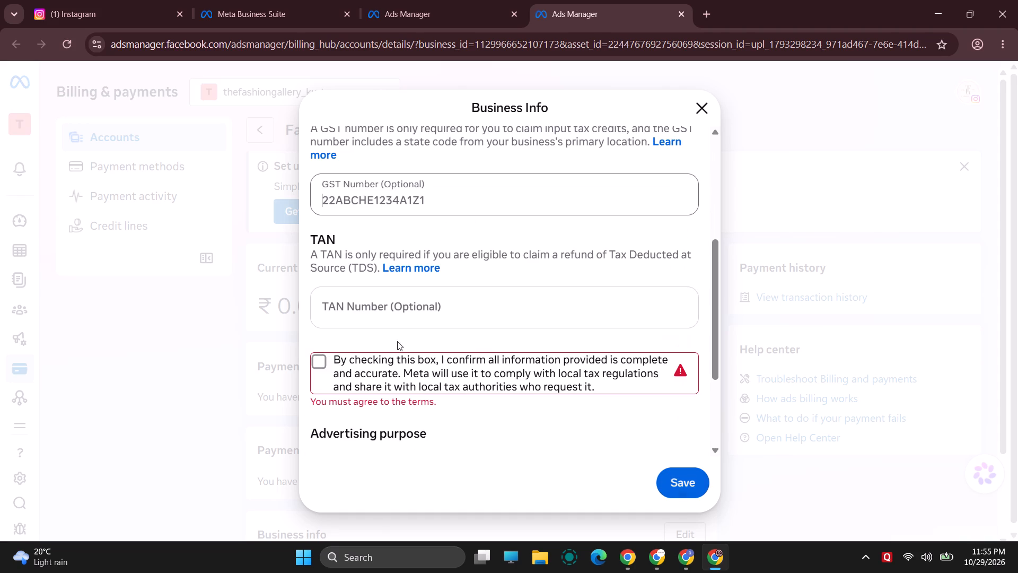
{"action": "left_click", "coordinate": [324, 362]}
{"action": "scroll", "coordinate": [551, 350], "scroll_direction": "down", "scroll_amount": 4}
{"action": "left_click", "coordinate": [678, 477]}
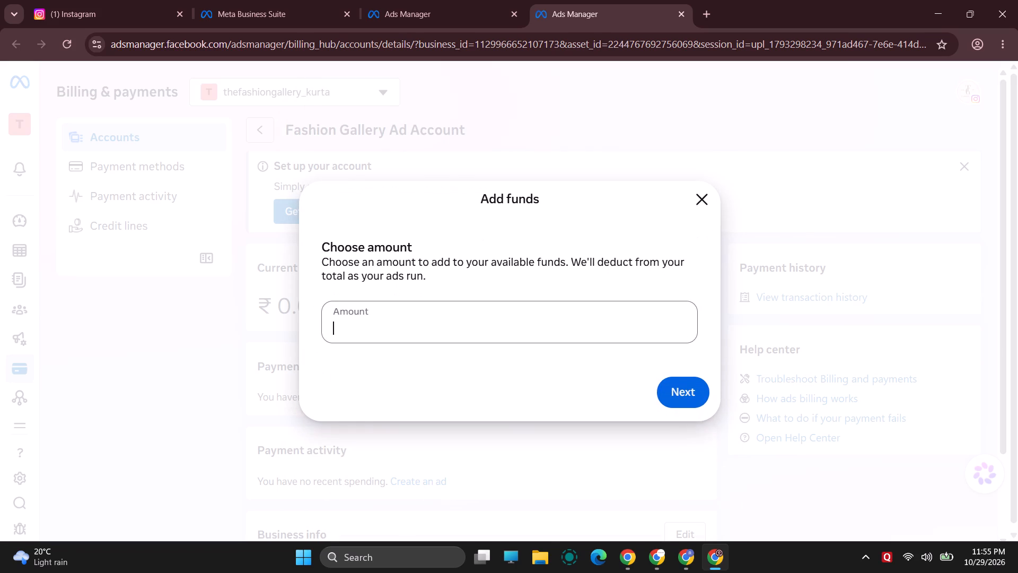
{"action": "left_click", "coordinate": [701, 193]}
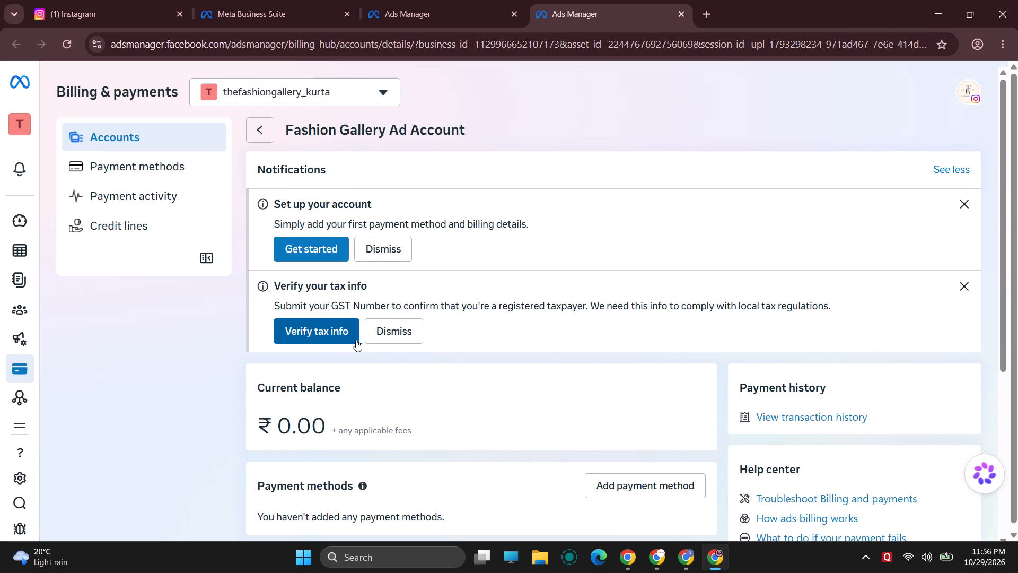
Open the Account Overview for Fashion Gallery Ad Account and close the older Ads Manager browser tab.
{"action": "left_click", "coordinate": [264, 289]}
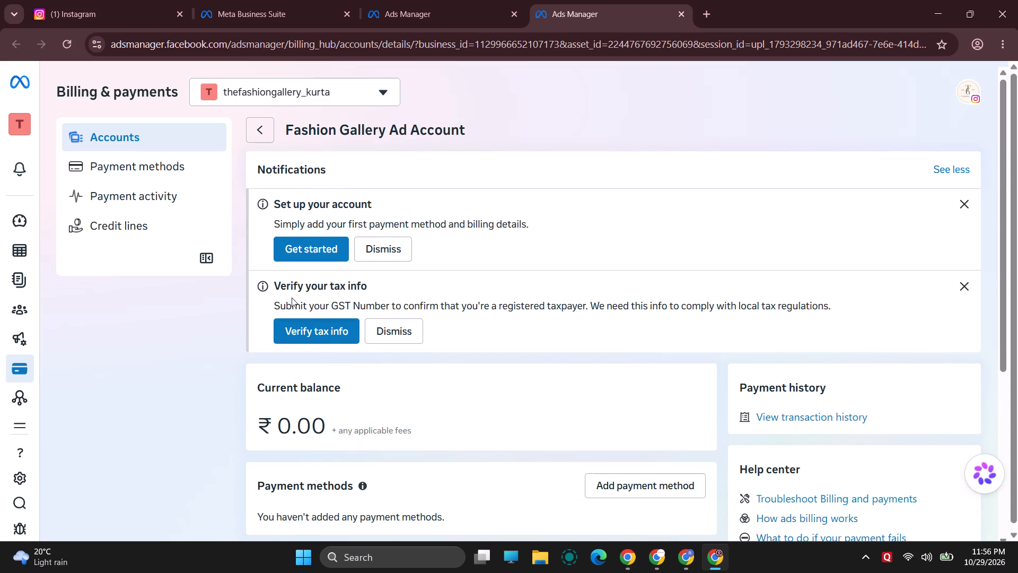
{"action": "scroll", "coordinate": [566, 351], "scroll_direction": "down", "scroll_amount": 7}
{"action": "scroll", "coordinate": [567, 350], "scroll_direction": "up", "scroll_amount": 7}
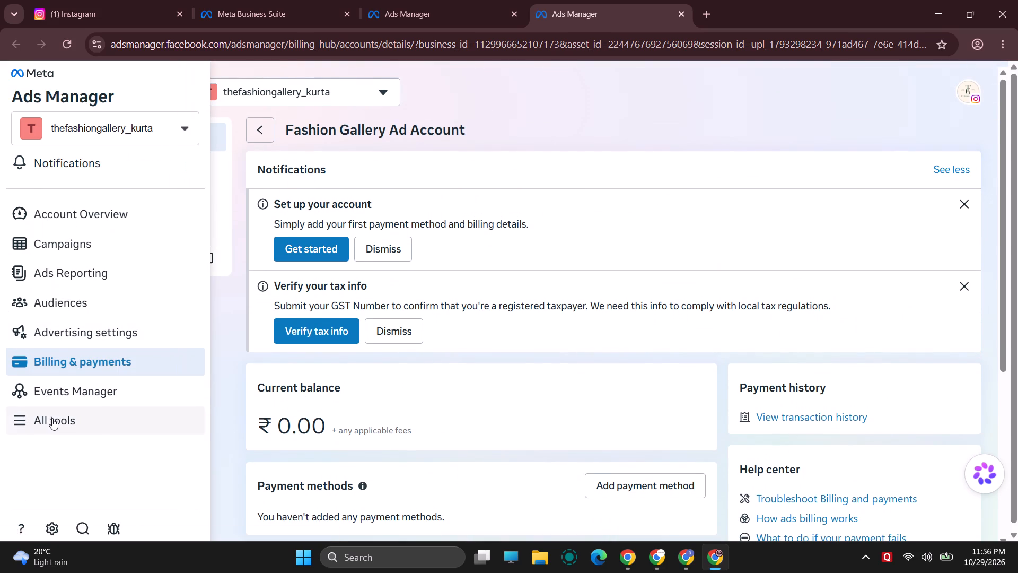
{"action": "left_click", "coordinate": [84, 218]}
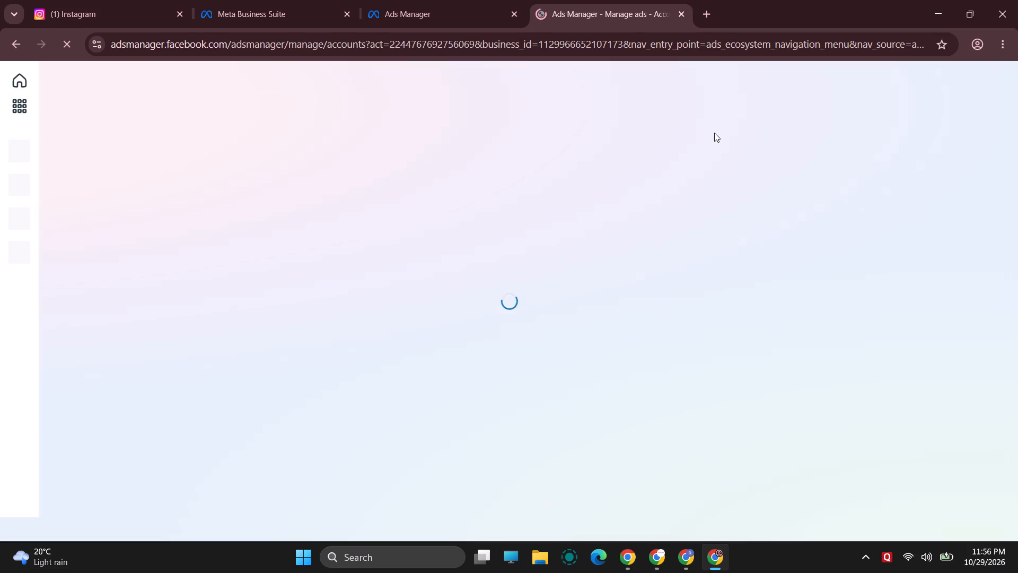
{"action": "left_click", "coordinate": [512, 12]}
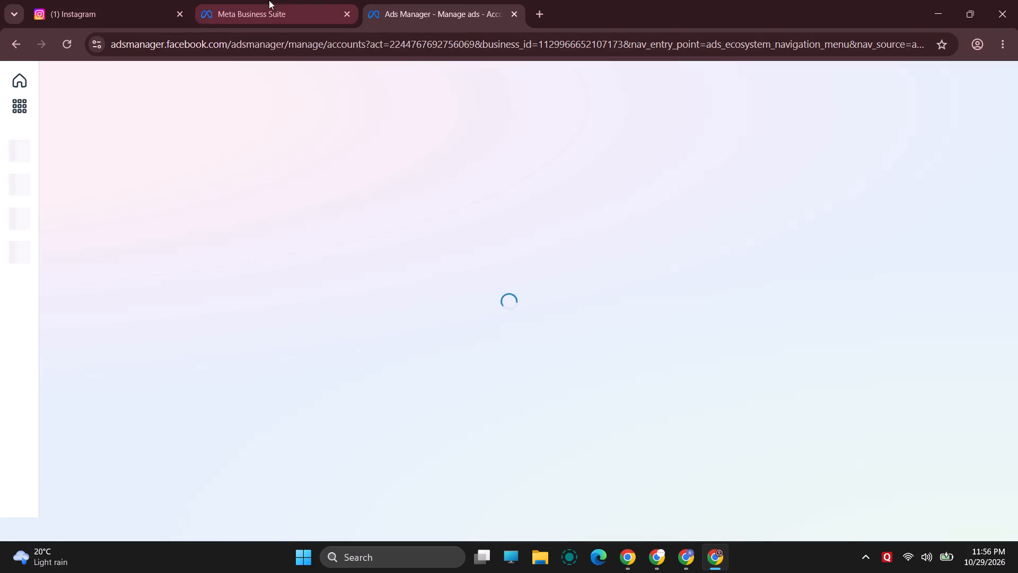
{"action": "left_click", "coordinate": [269, 0]}
{"action": "left_click", "coordinate": [413, 0]}
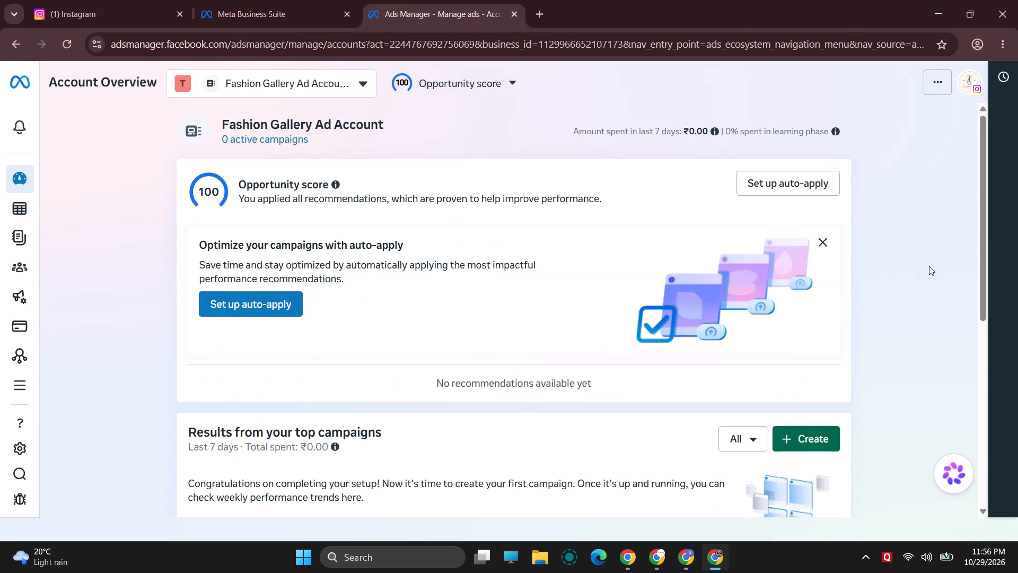
Look through the Account Overview, including the account selector, recommendations and top campaign results.
{"action": "left_click", "coordinate": [349, 92]}
{"action": "left_click", "coordinate": [349, 92]}
{"action": "scroll", "coordinate": [833, 286], "scroll_direction": "down", "scroll_amount": 2}
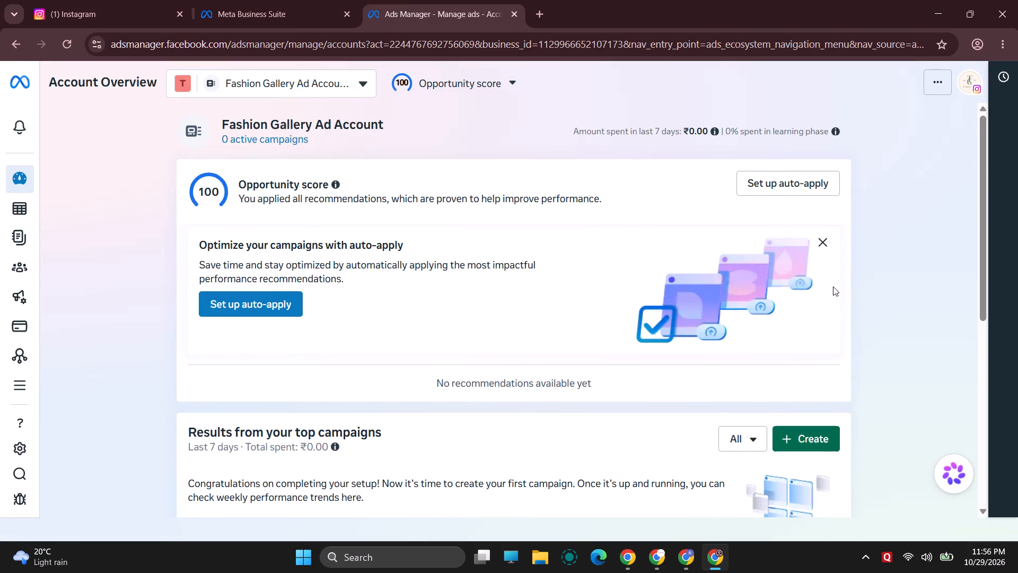
{"action": "scroll", "coordinate": [833, 286], "scroll_direction": "down", "scroll_amount": 6}
{"action": "scroll", "coordinate": [833, 285], "scroll_direction": "up", "scroll_amount": 8}
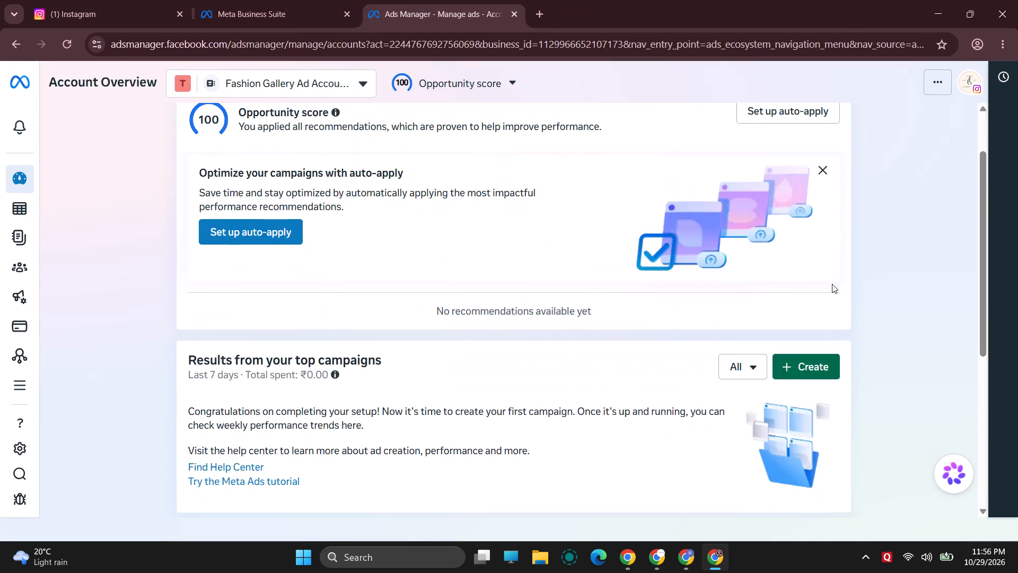
{"action": "scroll", "coordinate": [833, 288], "scroll_direction": "up", "scroll_amount": 3}
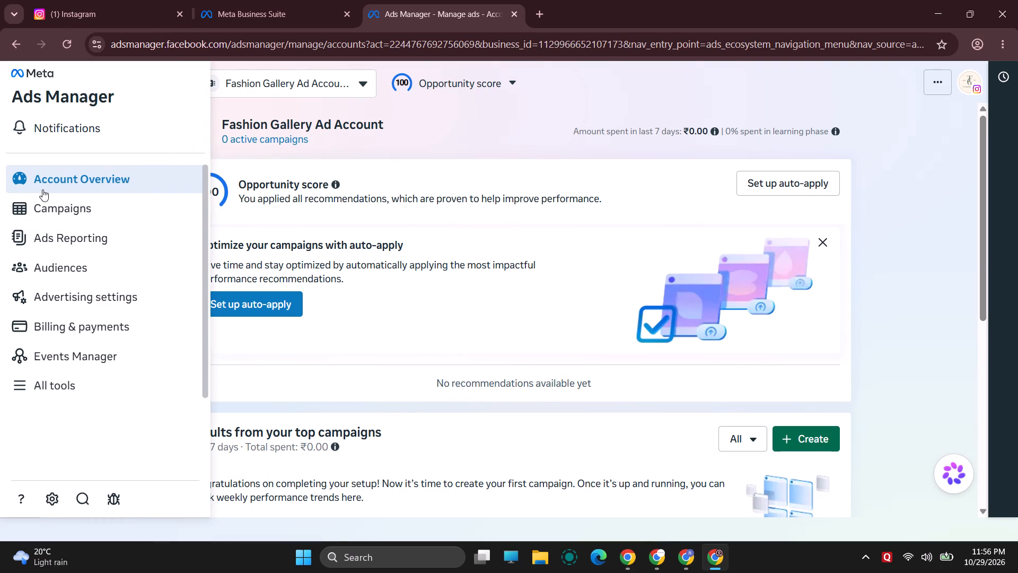
View the Campaigns page and its opportunity score details, and return to the Account Overview.
{"action": "left_click", "coordinate": [73, 205]}
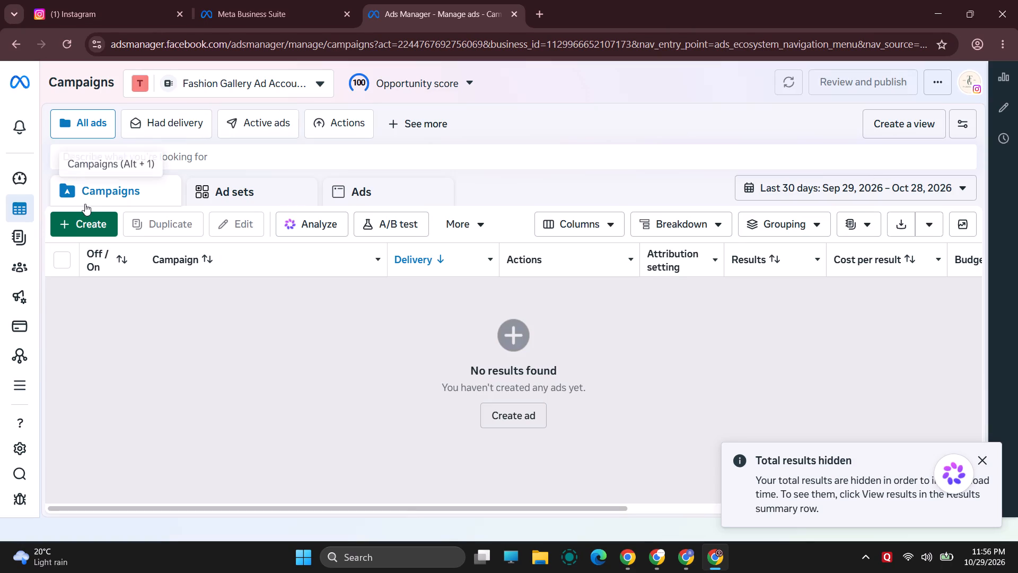
{"action": "left_click", "coordinate": [455, 86]}
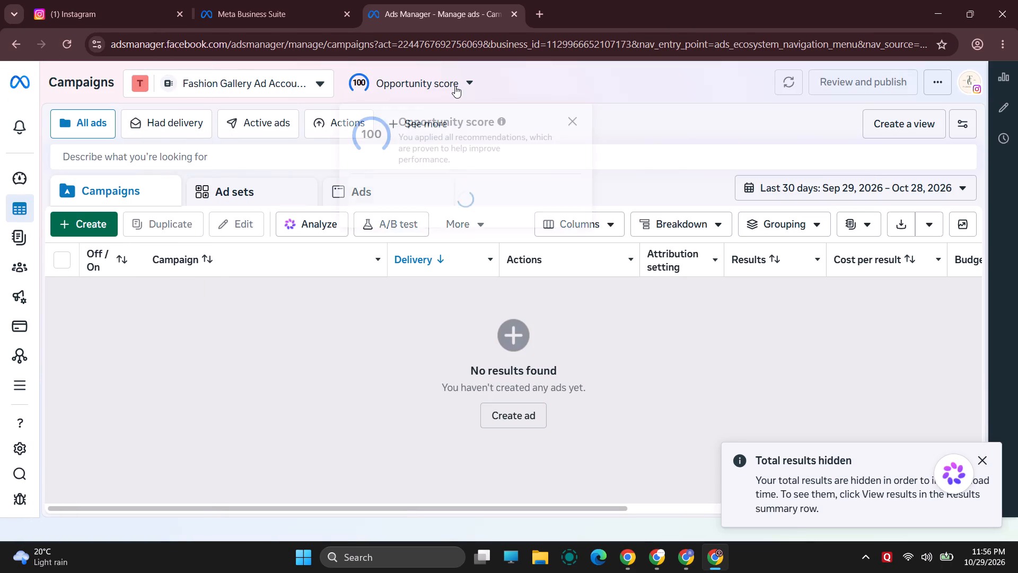
{"action": "left_click", "coordinate": [455, 86]}
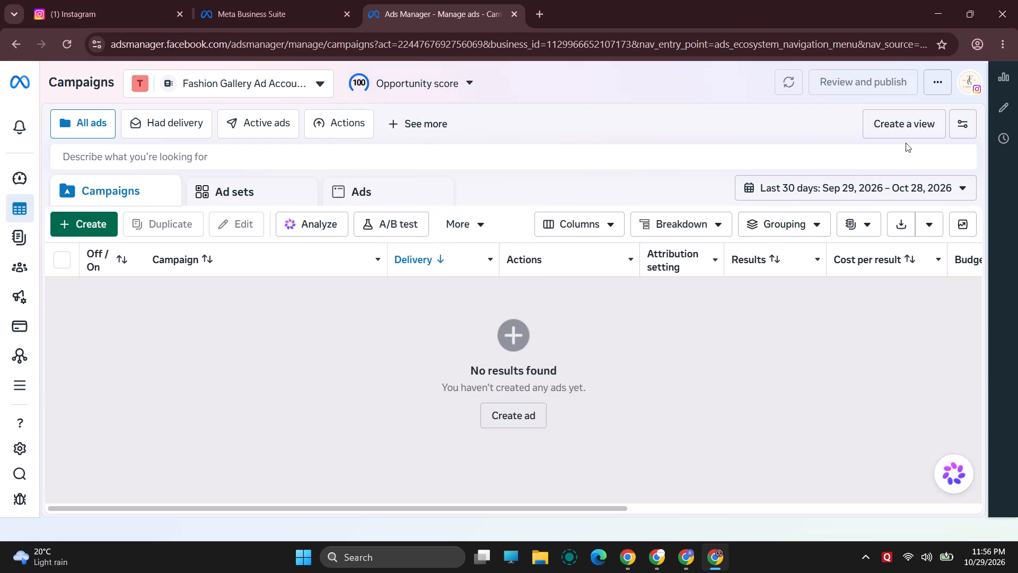
{"action": "left_click", "coordinate": [27, 174]}
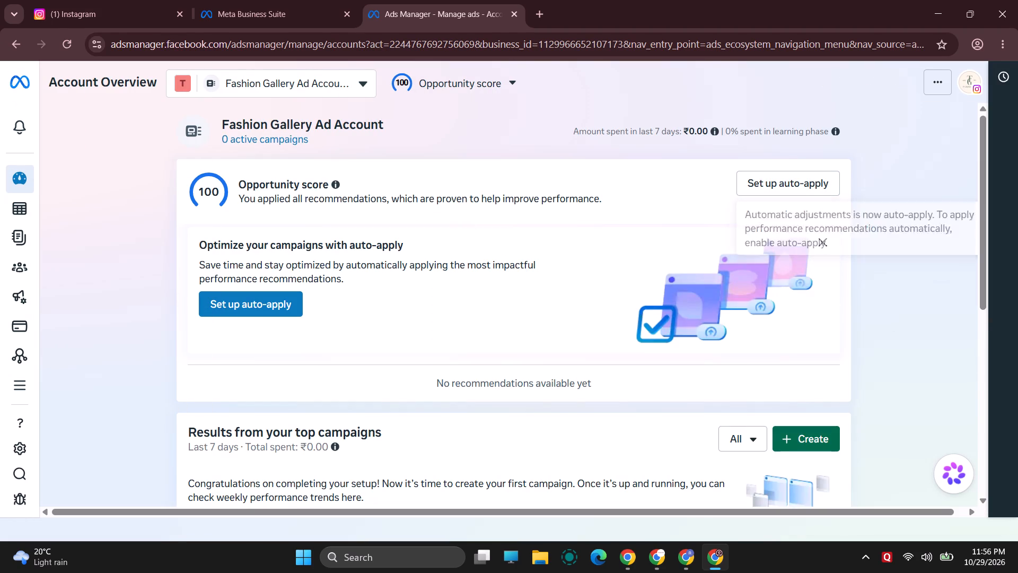
Switch to another open Chrome window.
{"action": "left_click", "coordinate": [663, 558]}
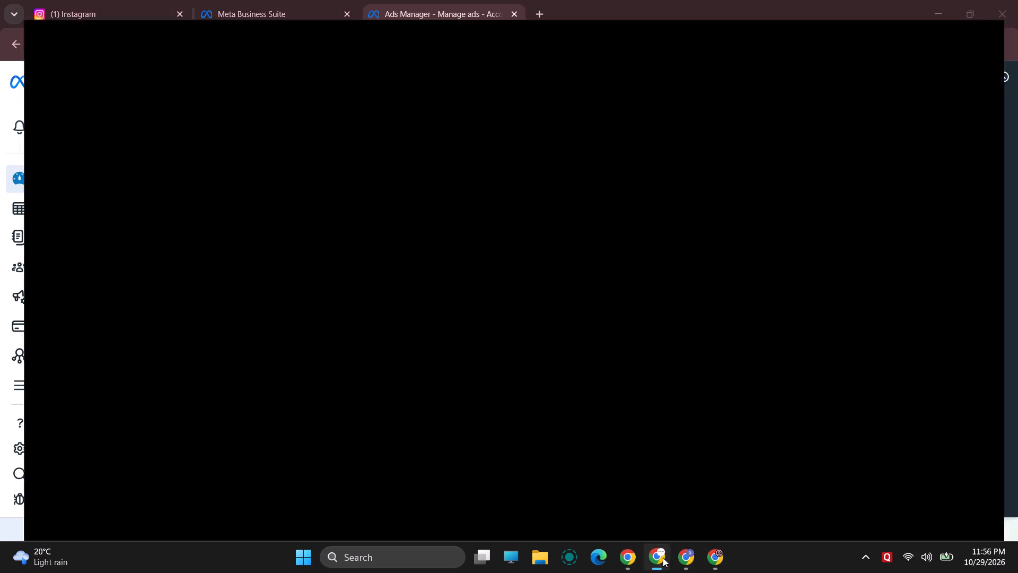
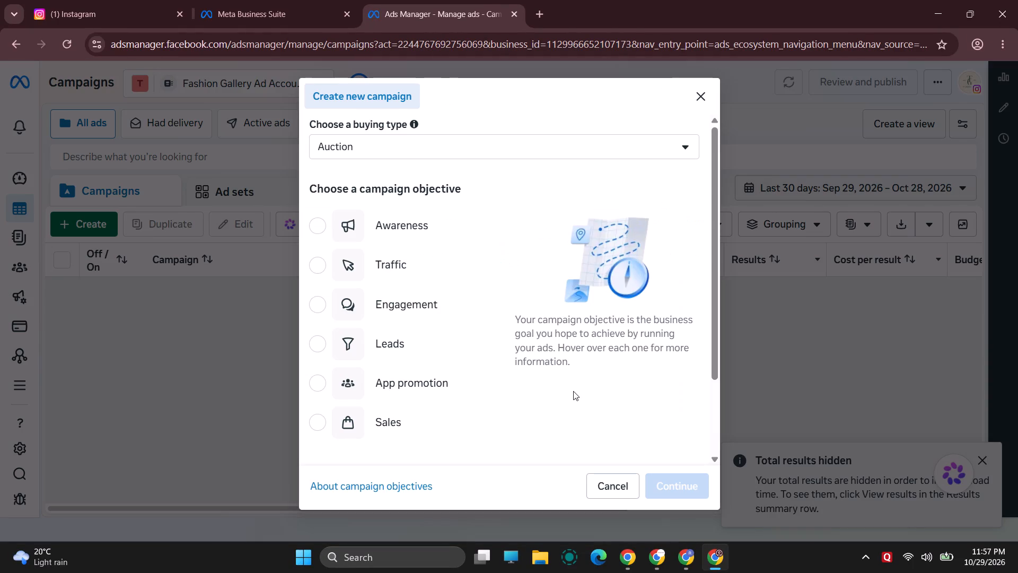
Create a new auction campaign with the Engagement objective.
{"action": "left_click", "coordinate": [422, 306]}
{"action": "left_click", "coordinate": [670, 491]}
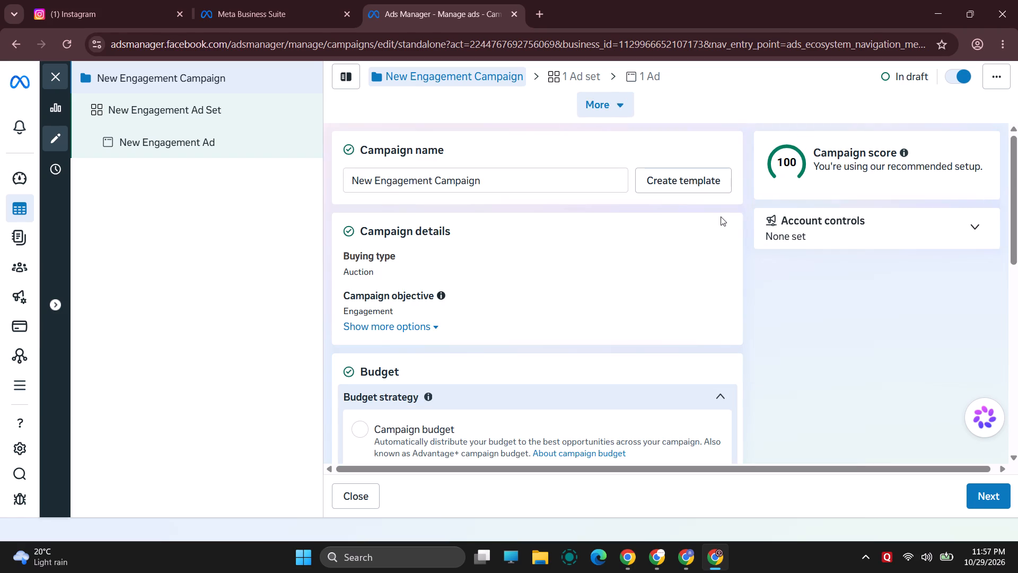
Check the account controls and campaign-level settings, keep them as they are, and continue to the ad set.
{"action": "left_click", "coordinate": [977, 229]}
{"action": "left_click", "coordinate": [977, 229]}
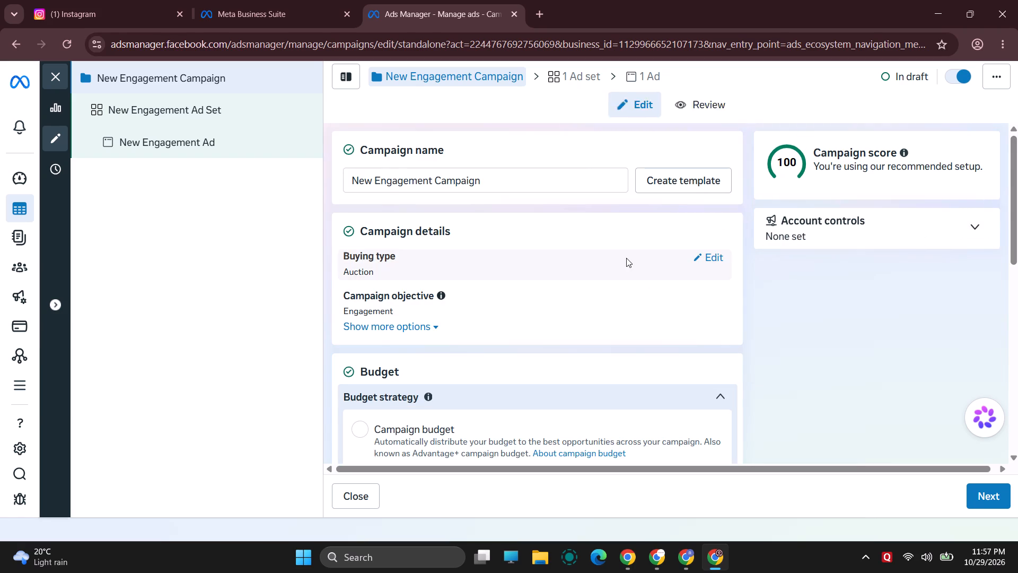
{"action": "scroll", "coordinate": [626, 259], "scroll_direction": "down", "scroll_amount": 7}
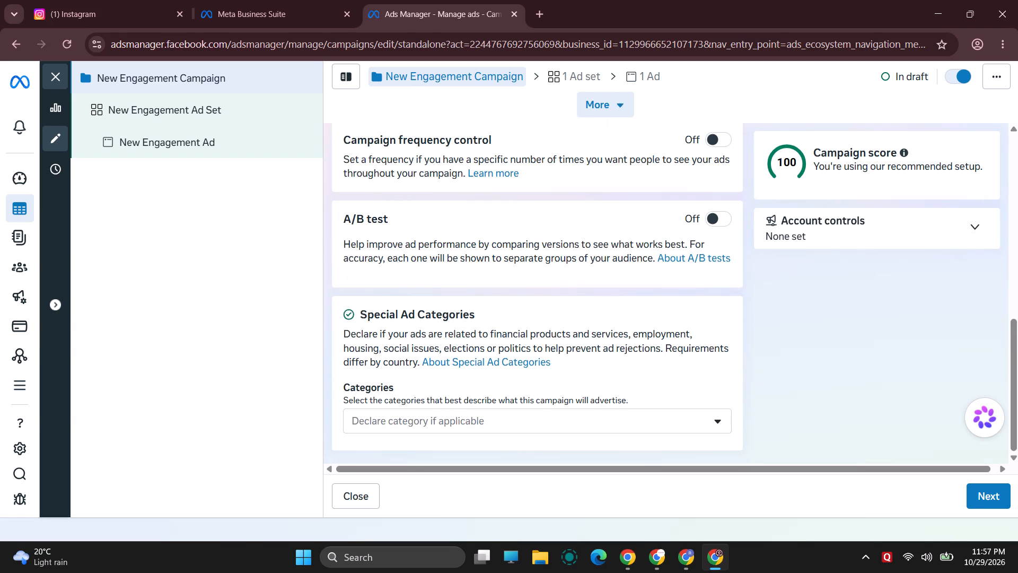
{"action": "scroll", "coordinate": [626, 259], "scroll_direction": "down", "scroll_amount": 3}
{"action": "left_click", "coordinate": [980, 498]}
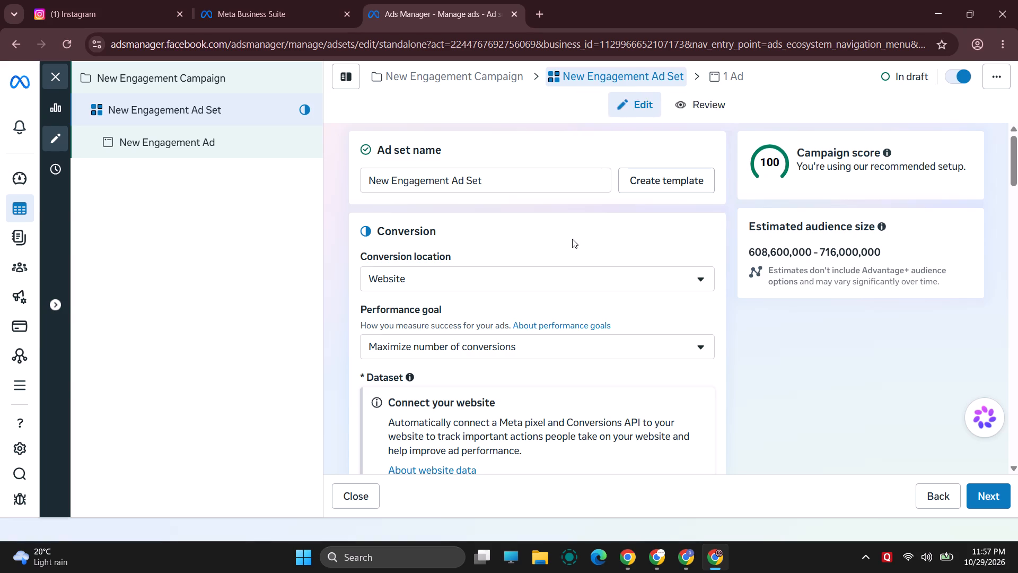
Look through the ad set's conversion location options and its remaining conversion, creative and budget settings.
{"action": "left_click", "coordinate": [546, 281]}
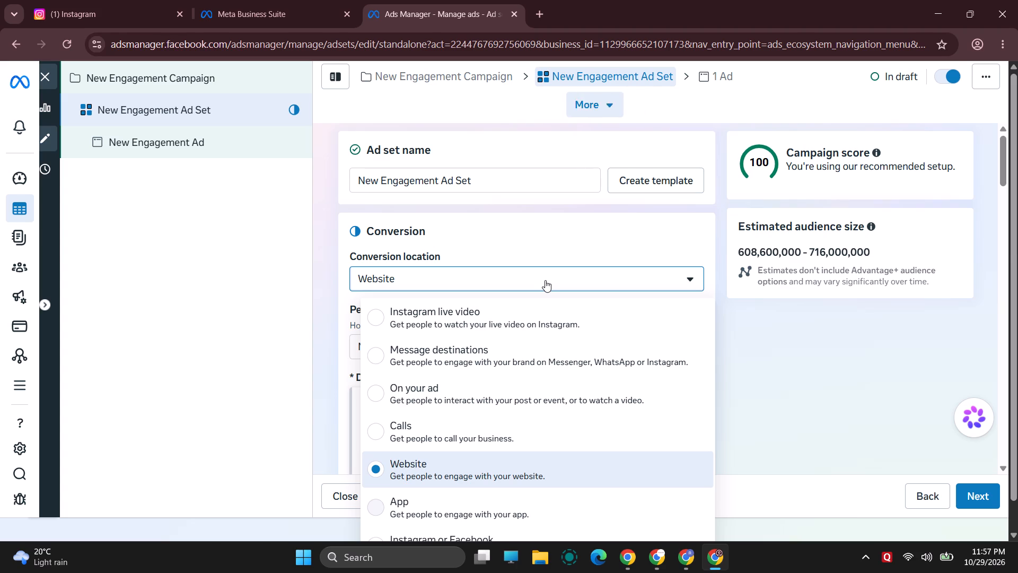
{"action": "left_click", "coordinate": [549, 213]}
{"action": "scroll", "coordinate": [542, 239], "scroll_direction": "down", "scroll_amount": 5}
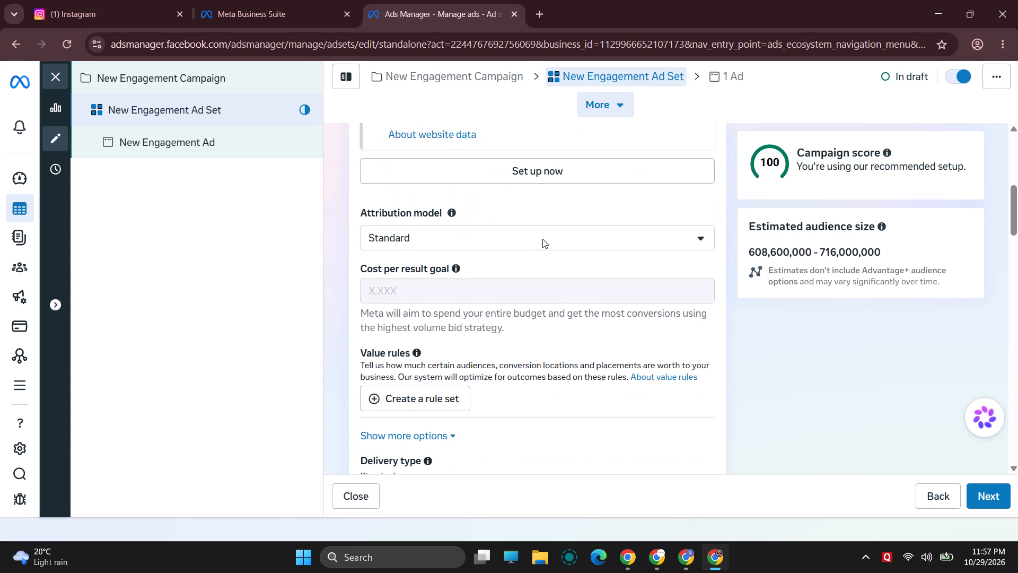
{"action": "scroll", "coordinate": [542, 239], "scroll_direction": "down", "scroll_amount": 9}
{"action": "scroll", "coordinate": [542, 239], "scroll_direction": "up", "scroll_amount": 5}
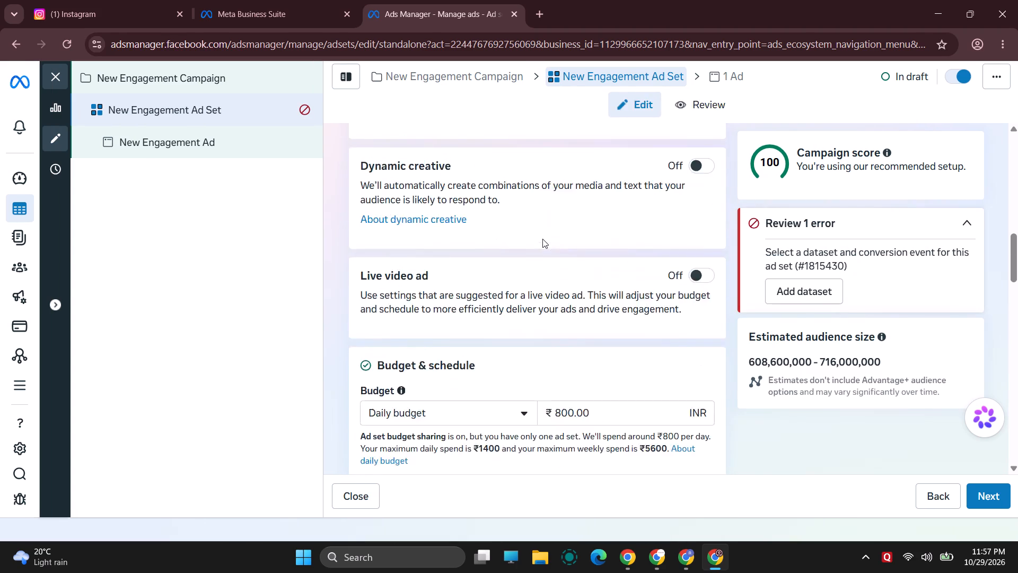
{"action": "scroll", "coordinate": [542, 239], "scroll_direction": "up", "scroll_amount": 16}
{"action": "left_click", "coordinate": [530, 280]}
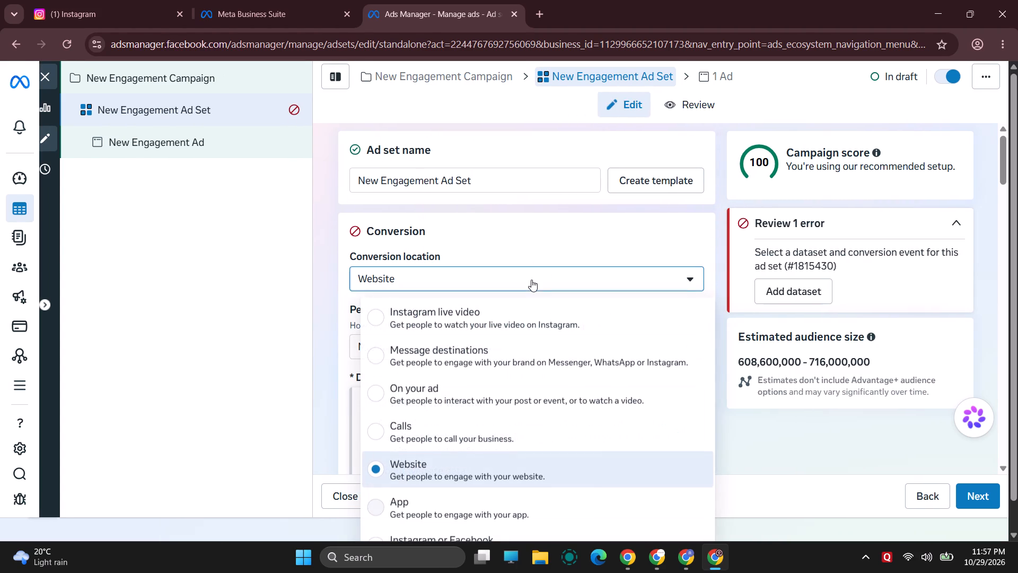
{"action": "scroll", "coordinate": [532, 379], "scroll_direction": "down", "scroll_amount": 2}
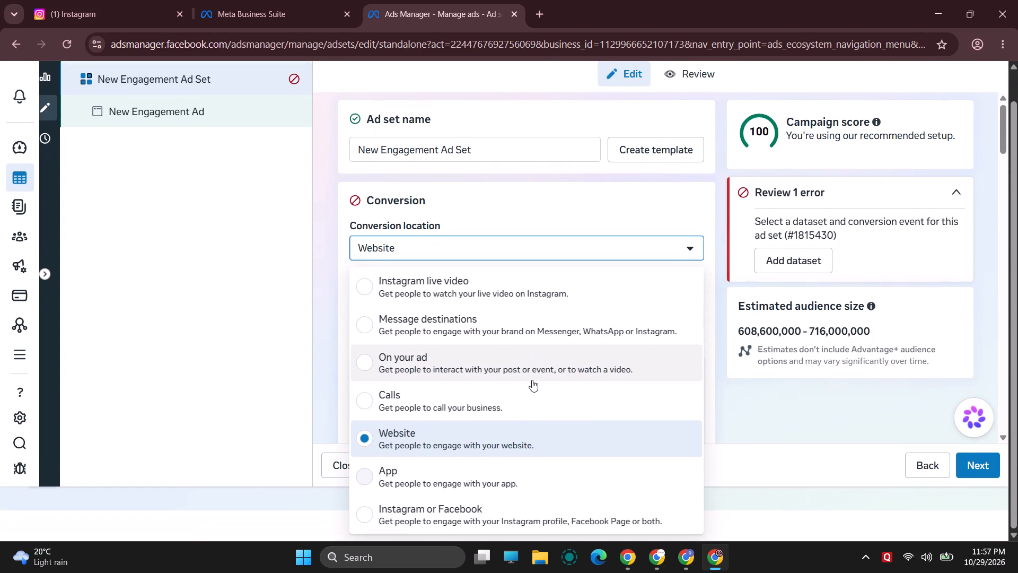
Set the ad set's conversion location to Message destinations.
{"action": "scroll", "coordinate": [532, 380], "scroll_direction": "down", "scroll_amount": 2}
{"action": "scroll", "coordinate": [532, 378], "scroll_direction": "up", "scroll_amount": 3}
{"action": "left_click", "coordinate": [300, 245]}
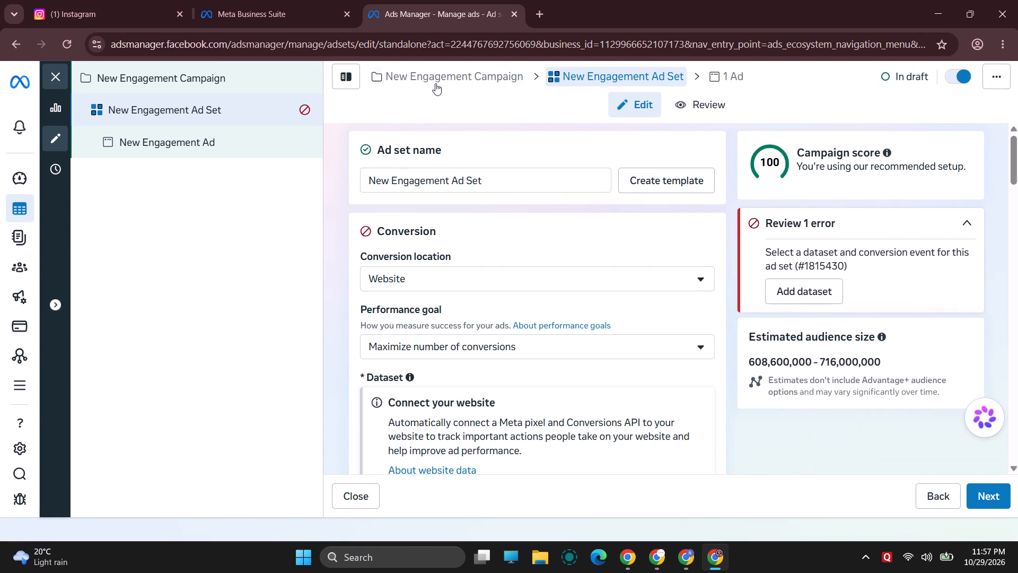
{"action": "left_click", "coordinate": [467, 275]}
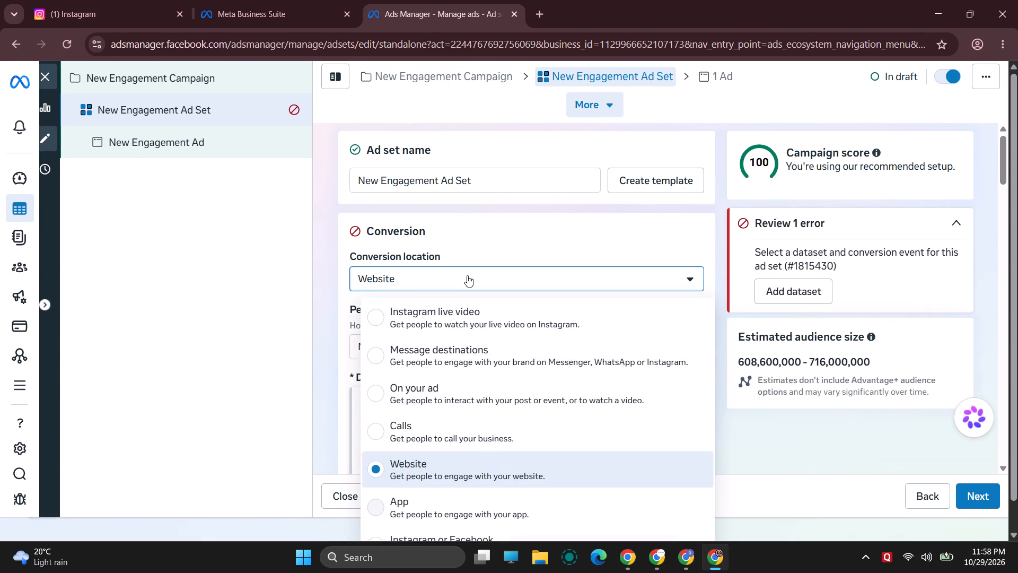
{"action": "left_click", "coordinate": [515, 356]}
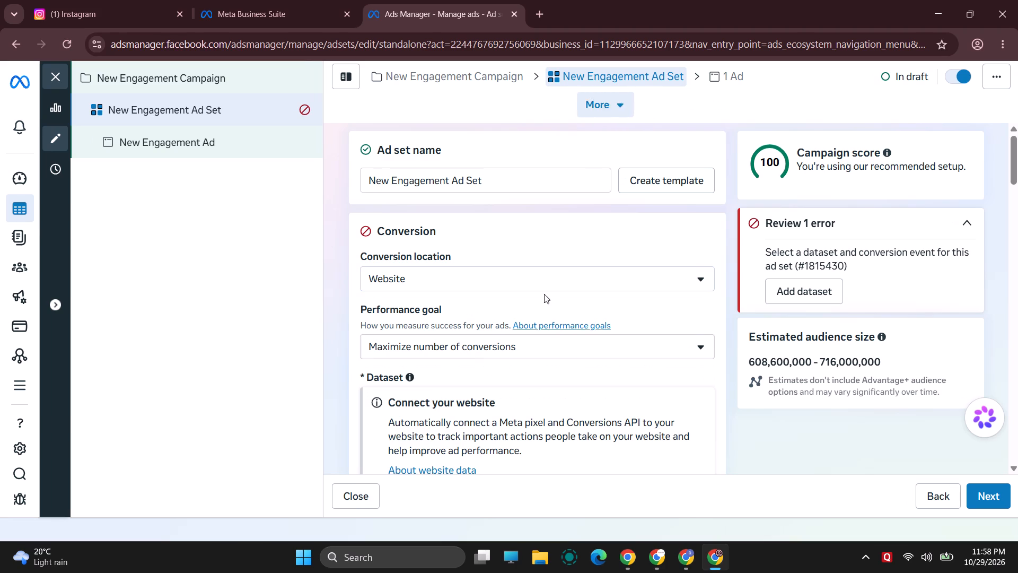
{"action": "left_click", "coordinate": [540, 281]}
{"action": "left_click", "coordinate": [486, 352]}
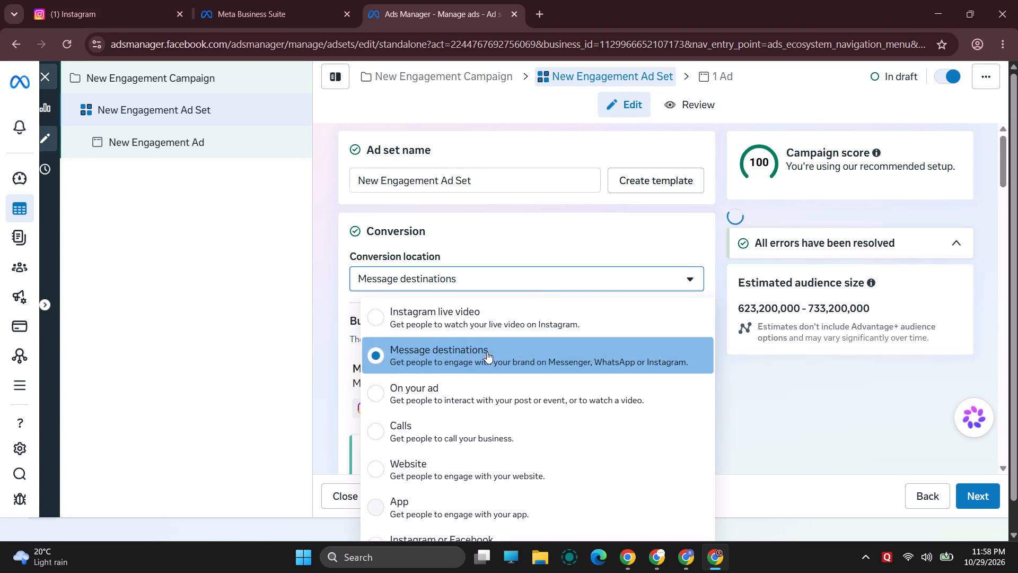
Look through the business assets, message destination and performance goal settings for the messaging ad set.
{"action": "scroll", "coordinate": [710, 406], "scroll_direction": "down", "scroll_amount": 3}
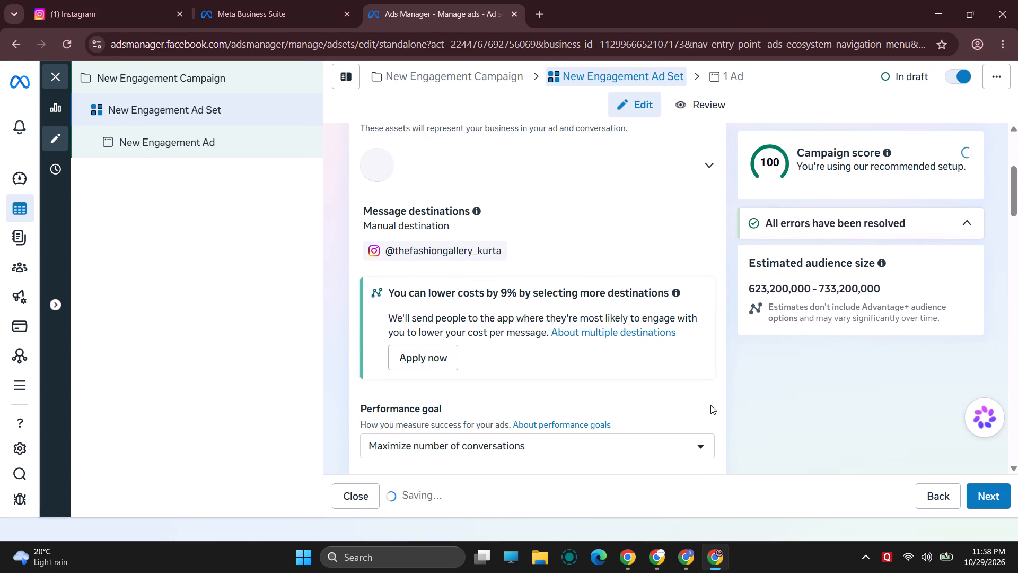
{"action": "scroll", "coordinate": [585, 360], "scroll_direction": "up", "scroll_amount": 1}
{"action": "scroll", "coordinate": [585, 360], "scroll_direction": "down", "scroll_amount": 3}
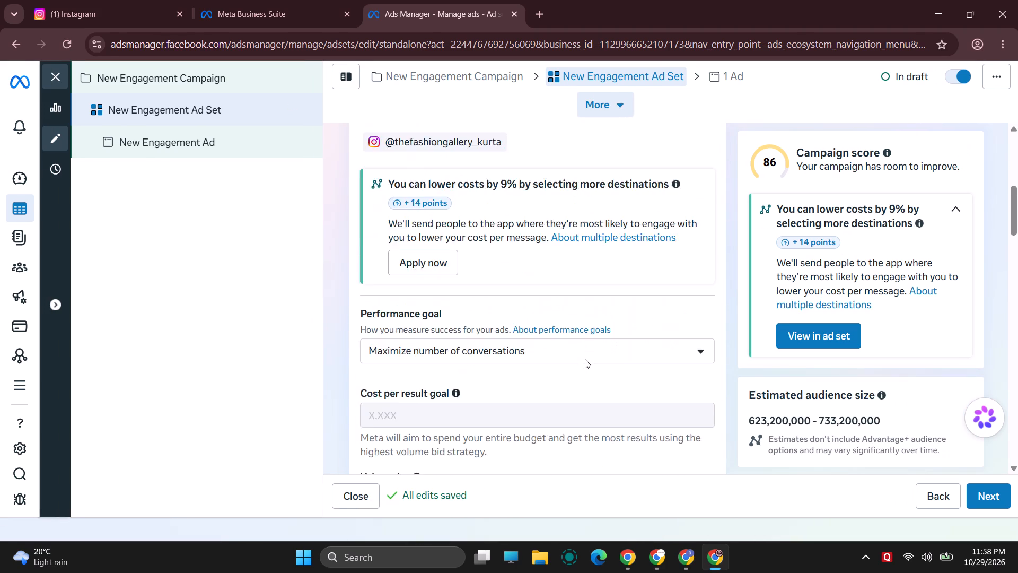
{"action": "scroll", "coordinate": [585, 359], "scroll_direction": "up", "scroll_amount": 4}
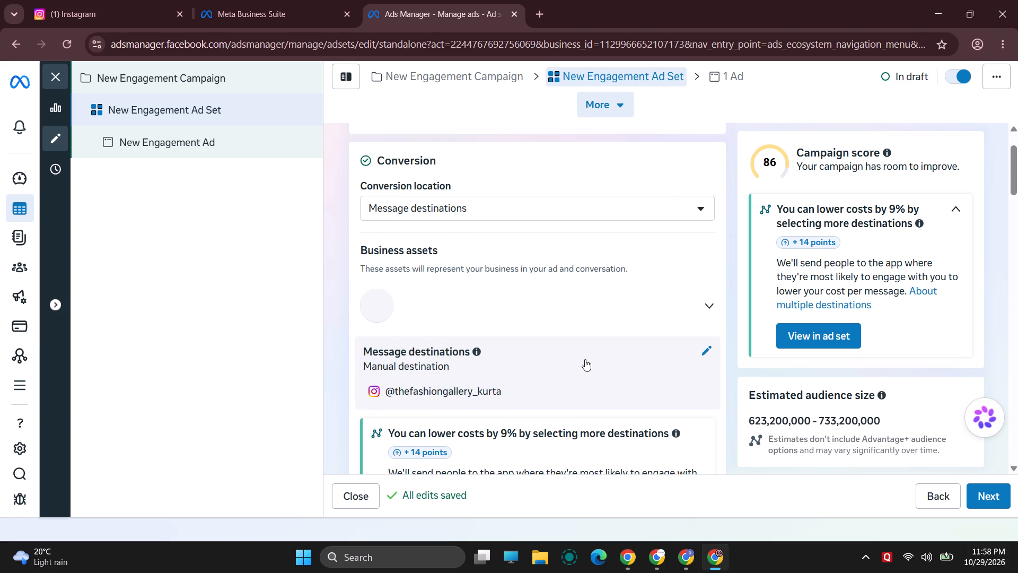
{"action": "left_click", "coordinate": [713, 306]}
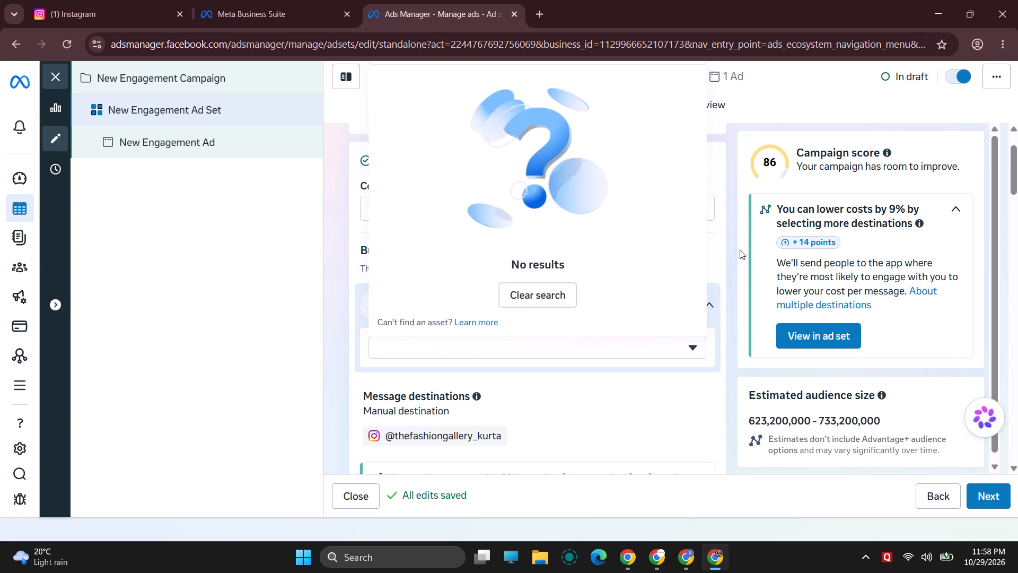
{"action": "left_click", "coordinate": [737, 248]}
{"action": "scroll", "coordinate": [654, 333], "scroll_direction": "down", "scroll_amount": 3}
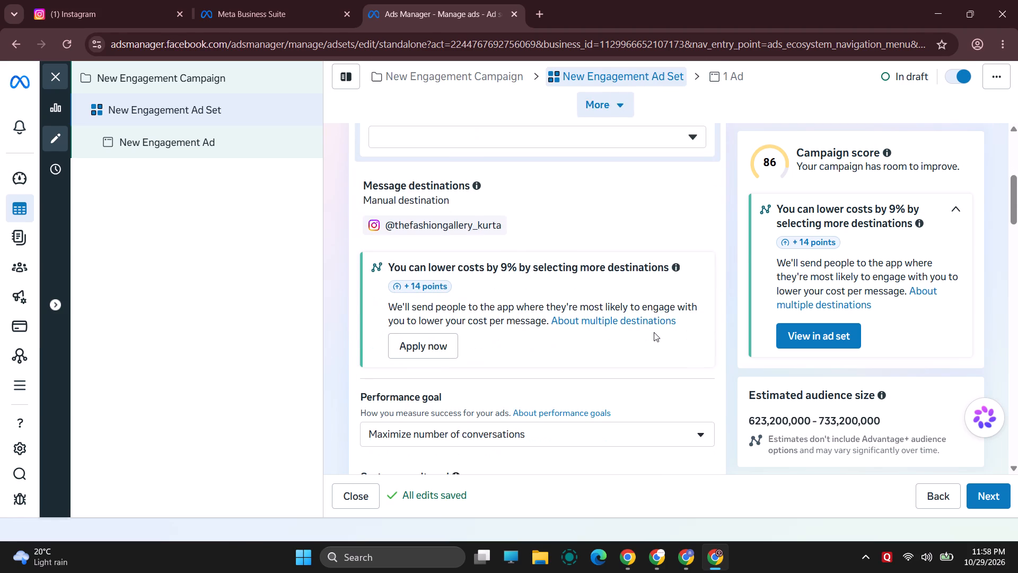
{"action": "scroll", "coordinate": [648, 331], "scroll_direction": "down", "scroll_amount": 2}
{"action": "scroll", "coordinate": [648, 331], "scroll_direction": "up", "scroll_amount": 3}
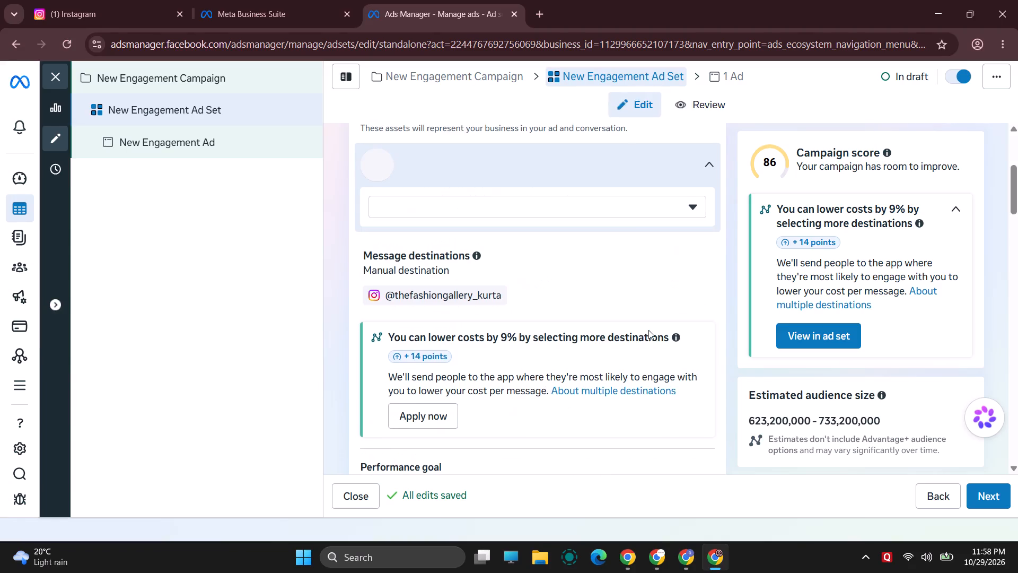
Under manual message destinations, select WhatsApp and deselect Instagram so that WhatsApp is the only chosen app.
{"action": "left_click", "coordinate": [705, 258]}
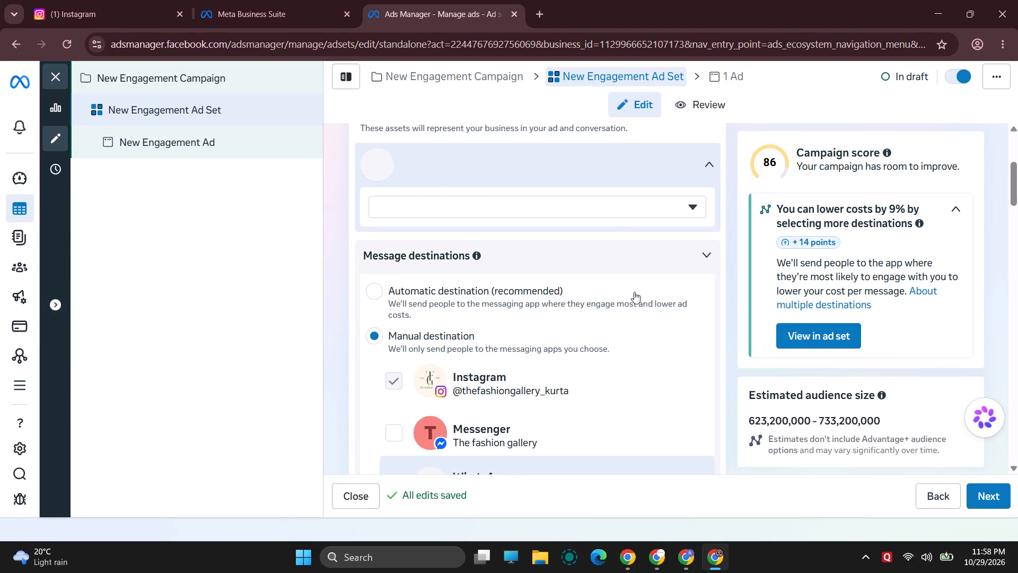
{"action": "scroll", "coordinate": [619, 349], "scroll_direction": "down", "scroll_amount": 1}
{"action": "scroll", "coordinate": [505, 378], "scroll_direction": "down", "scroll_amount": 1}
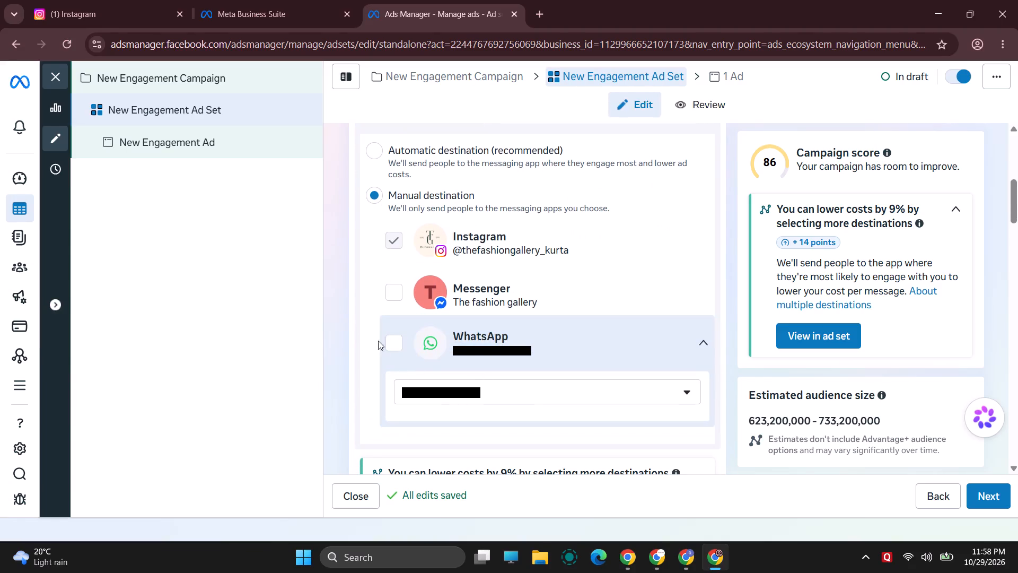
{"action": "left_click", "coordinate": [389, 337]}
{"action": "left_click", "coordinate": [397, 334]}
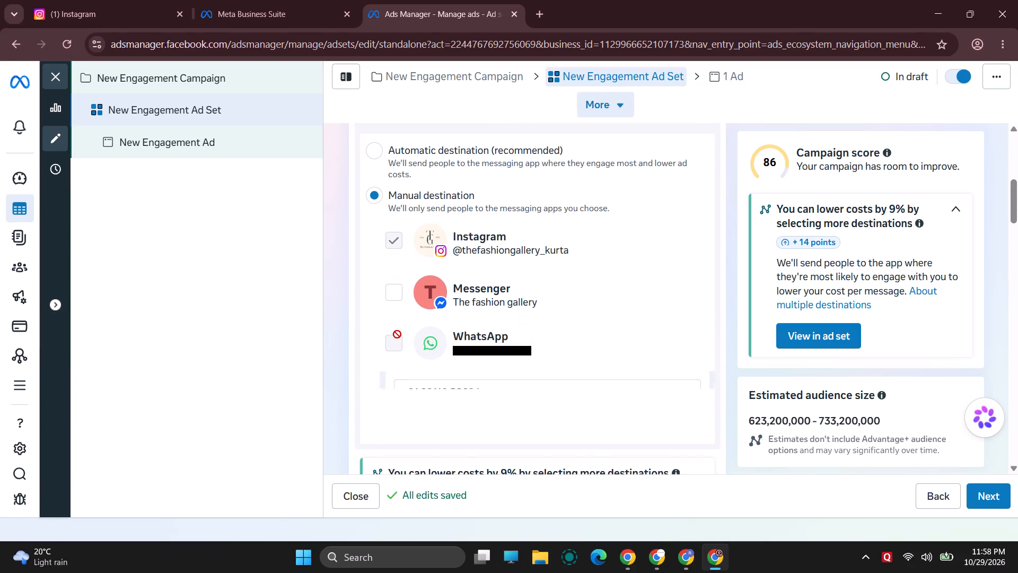
{"action": "left_click", "coordinate": [397, 343]}
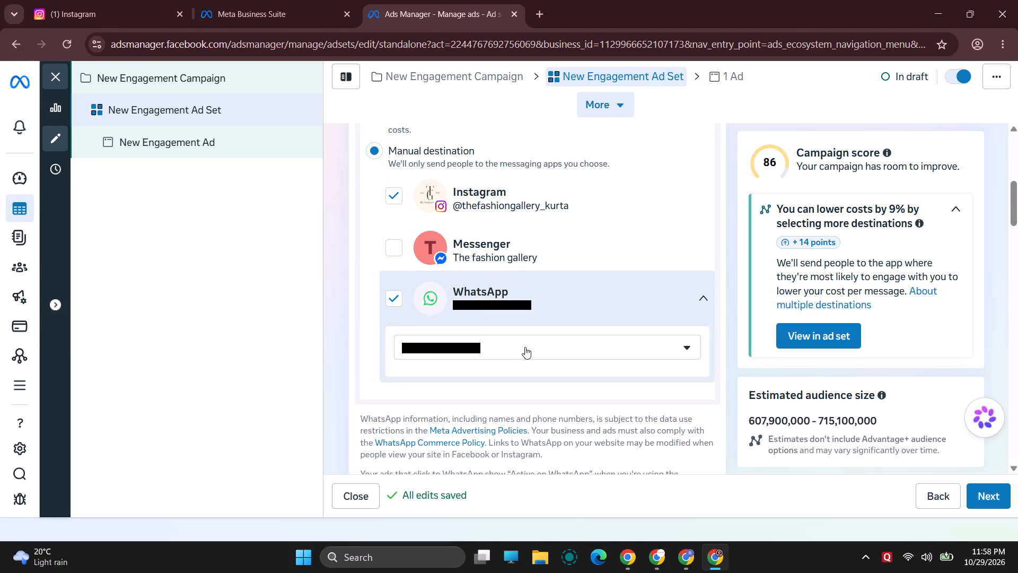
{"action": "left_click", "coordinate": [397, 199]}
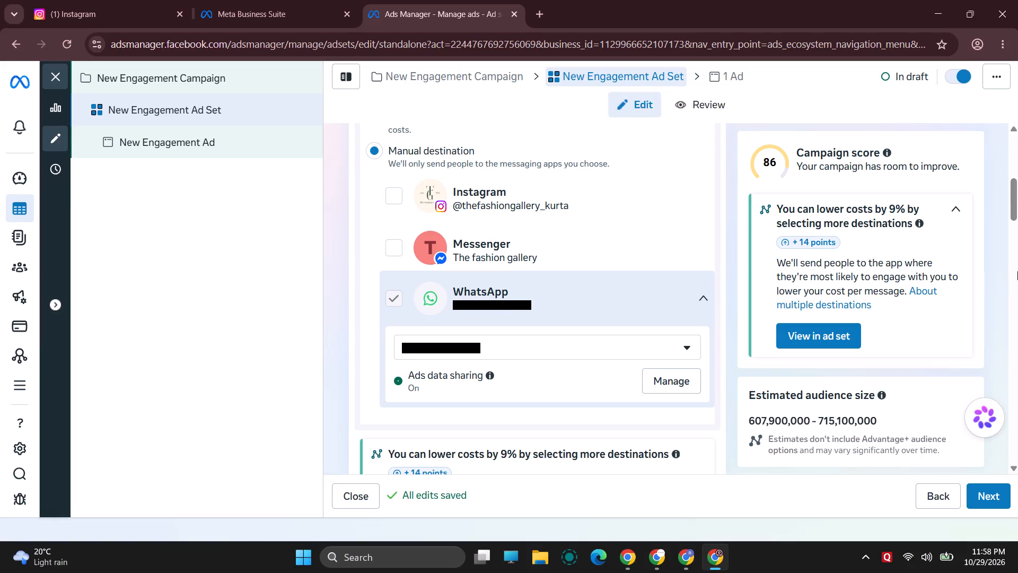
{"action": "left_click", "coordinate": [1002, 274]}
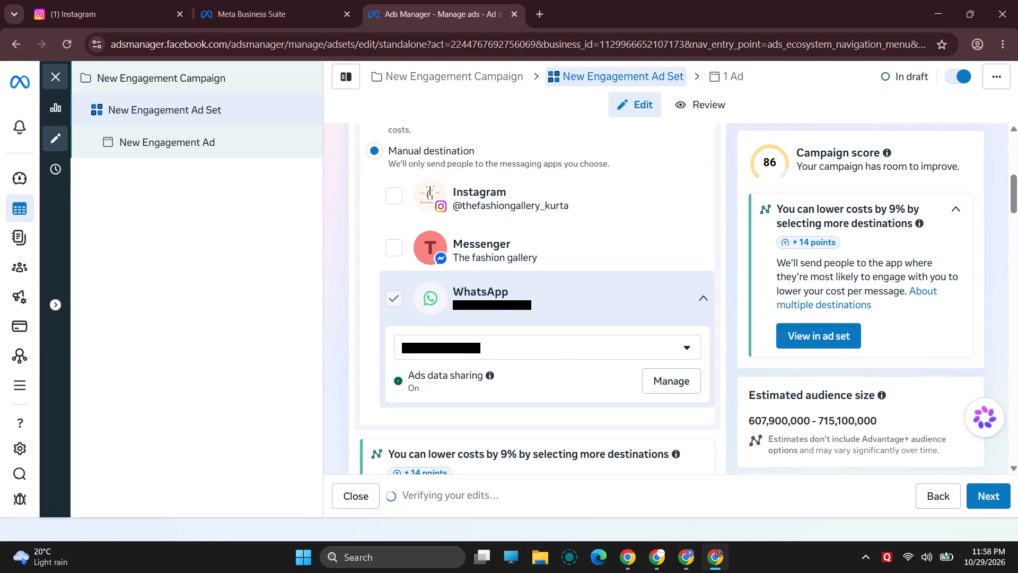
Check the ads data sharing information and review the conversion, performance goal, value rules and Meta Business Agent settings.
{"action": "left_click", "coordinate": [491, 376]}
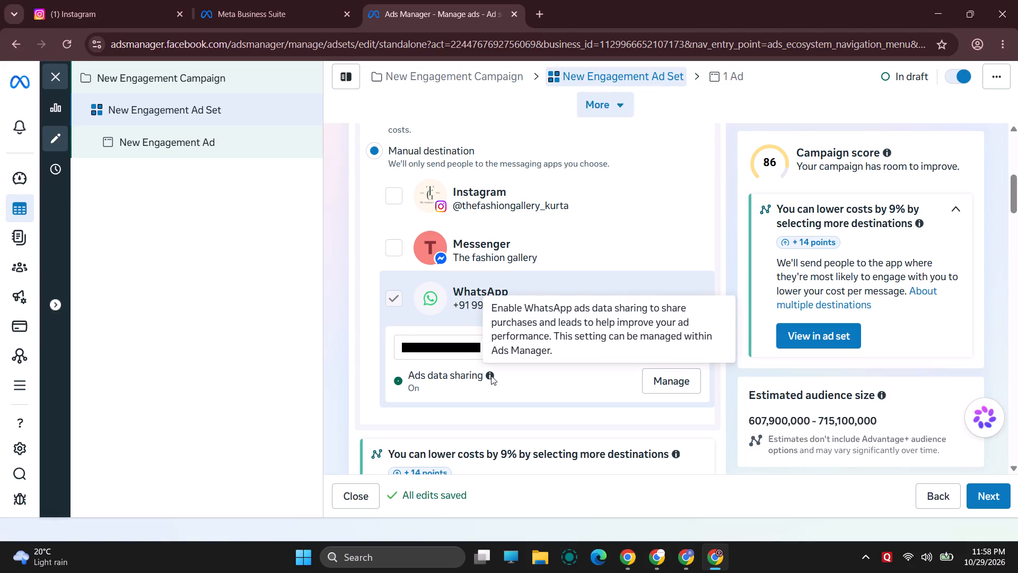
{"action": "scroll", "coordinate": [748, 367], "scroll_direction": "up", "scroll_amount": 2}
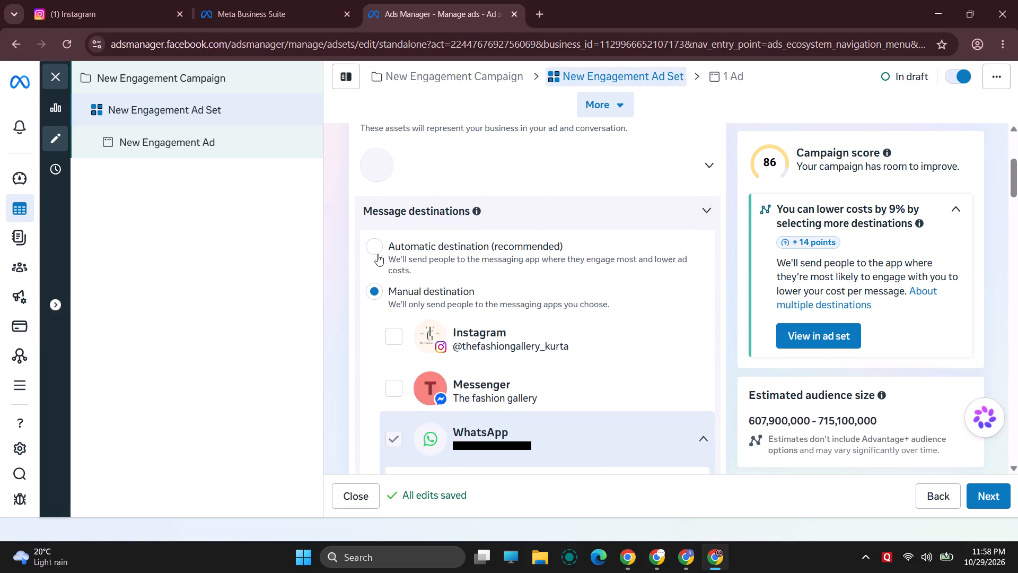
{"action": "left_click", "coordinate": [952, 209]}
{"action": "scroll", "coordinate": [556, 253], "scroll_direction": "up", "scroll_amount": 3}
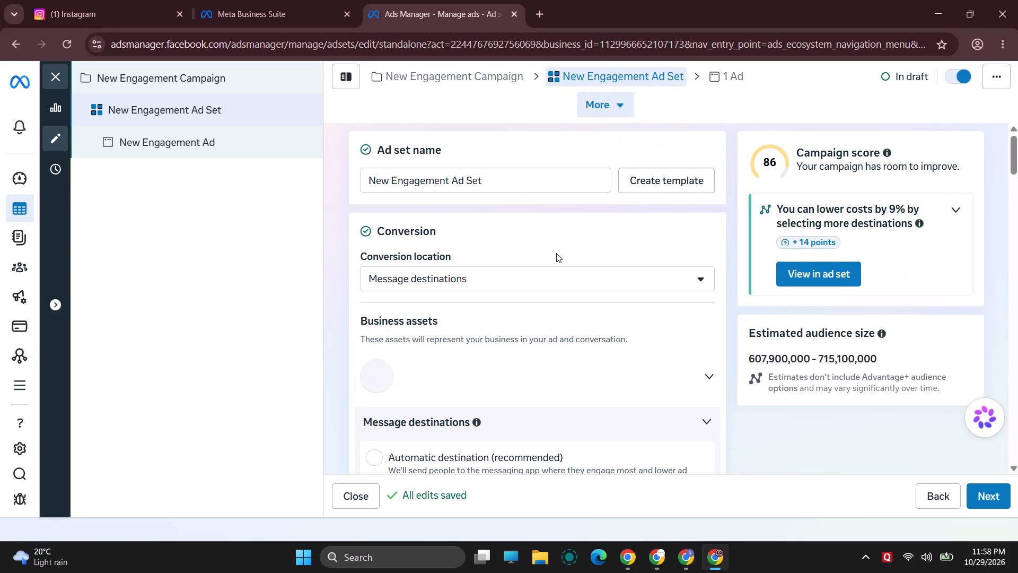
{"action": "scroll", "coordinate": [556, 253], "scroll_direction": "down", "scroll_amount": 2}
{"action": "scroll", "coordinate": [632, 262], "scroll_direction": "down", "scroll_amount": 3}
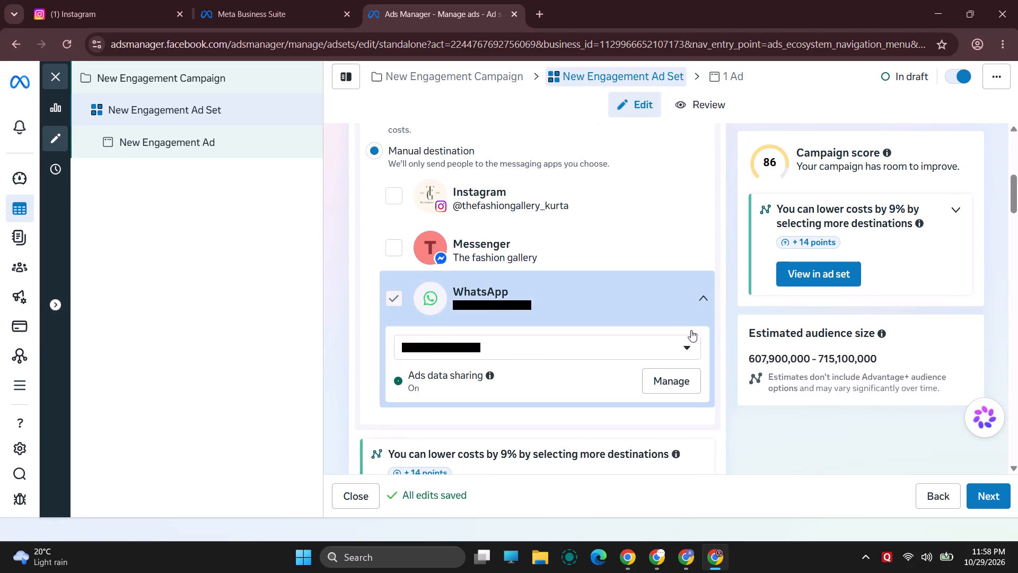
{"action": "scroll", "coordinate": [696, 333], "scroll_direction": "down", "scroll_amount": 6}
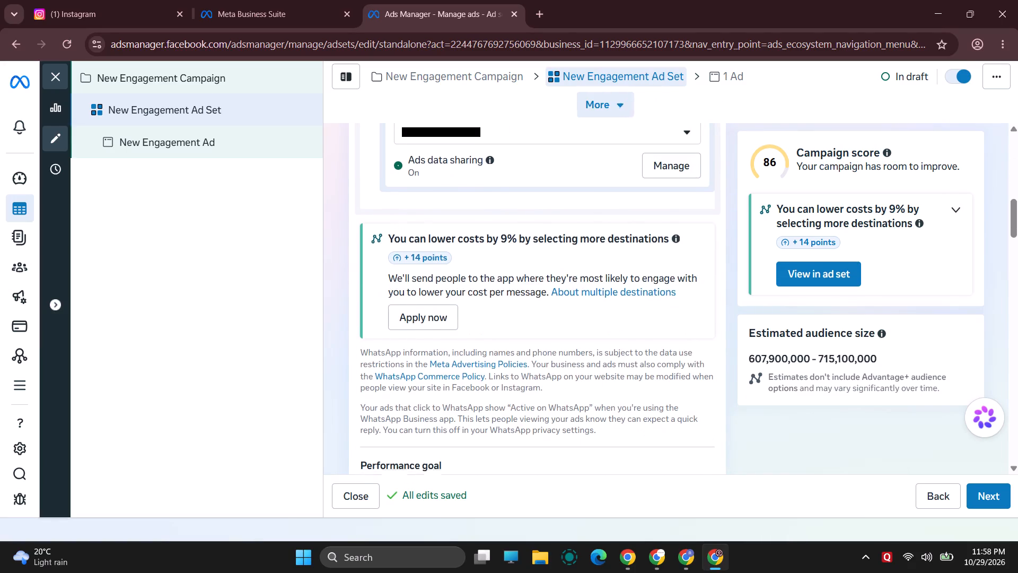
{"action": "scroll", "coordinate": [693, 331], "scroll_direction": "down", "scroll_amount": 3}
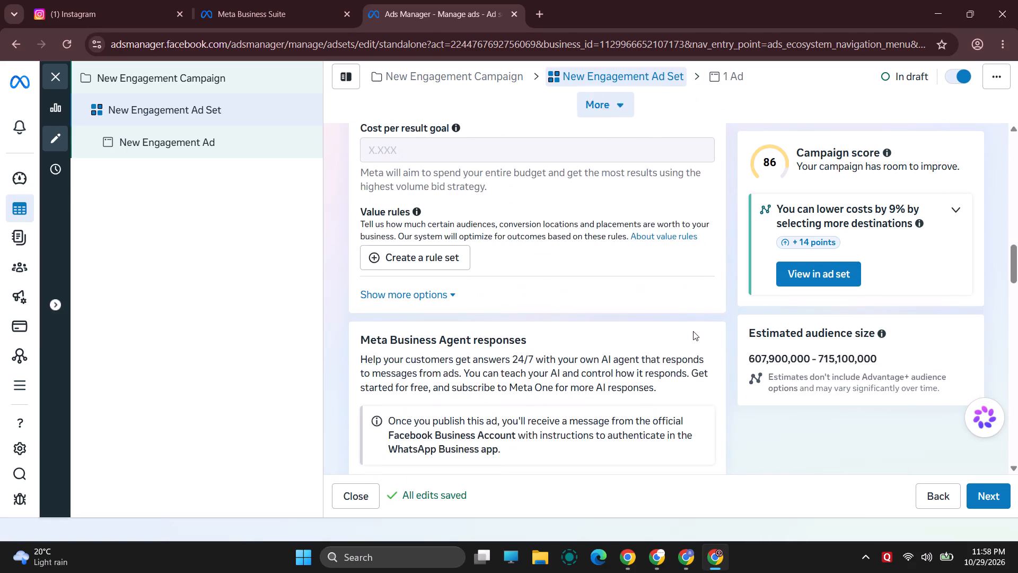
{"action": "scroll", "coordinate": [692, 331], "scroll_direction": "up", "scroll_amount": 14}
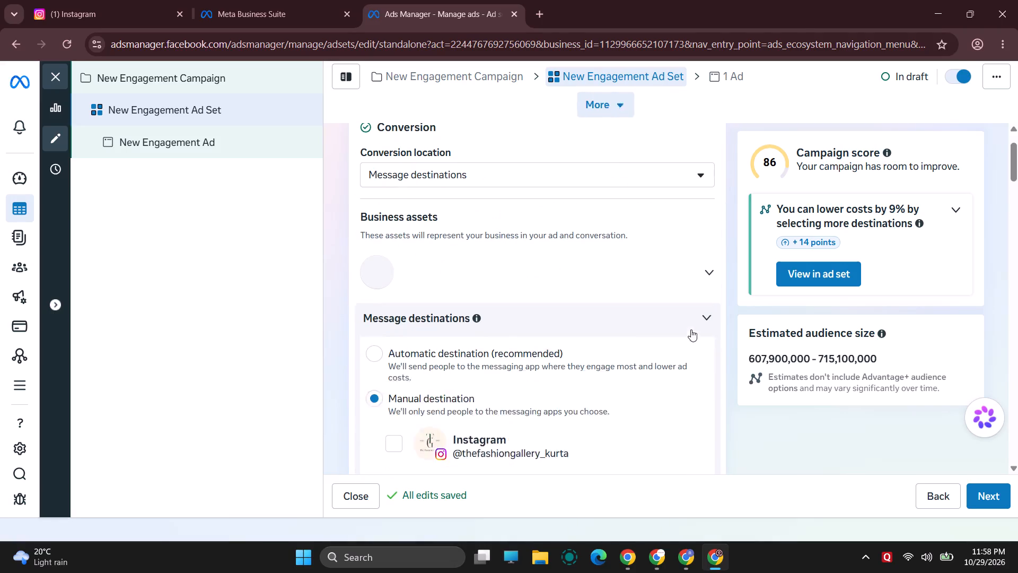
{"action": "scroll", "coordinate": [691, 329], "scroll_direction": "up", "scroll_amount": 2}
{"action": "scroll", "coordinate": [691, 329], "scroll_direction": "down", "scroll_amount": 10}
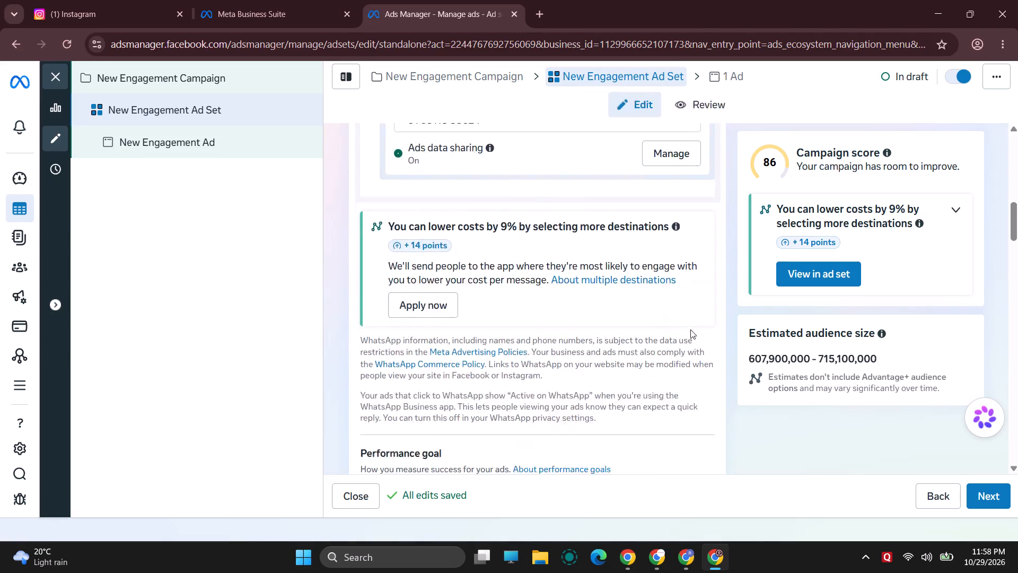
{"action": "scroll", "coordinate": [690, 329], "scroll_direction": "down", "scroll_amount": 3}
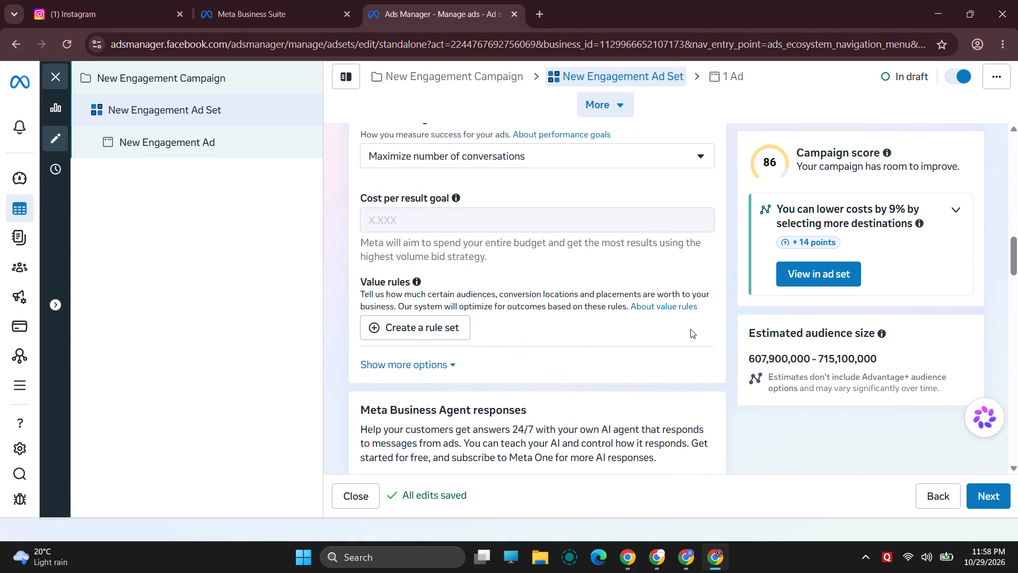
{"action": "scroll", "coordinate": [690, 329], "scroll_direction": "down", "scroll_amount": 3}
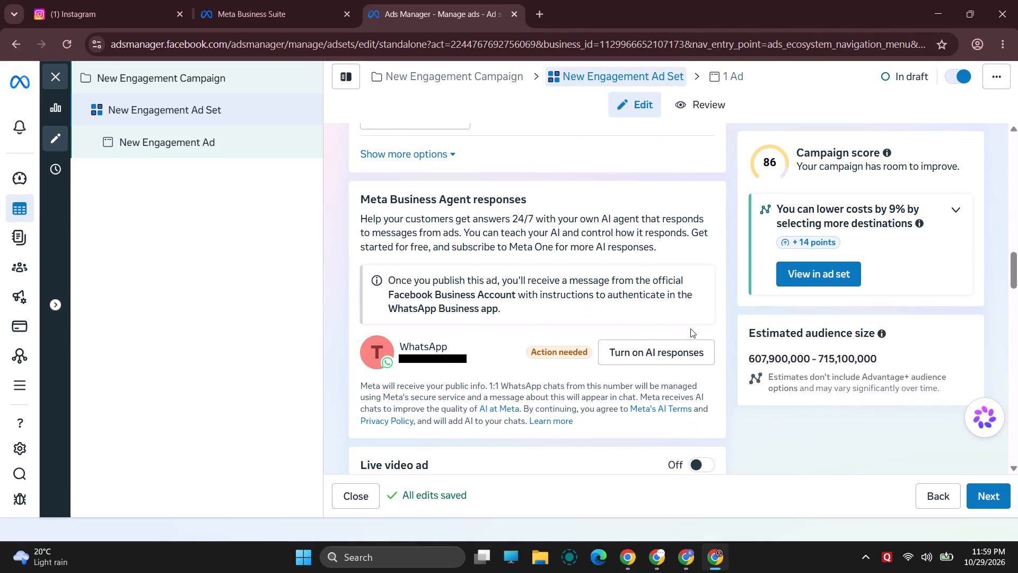
Set the ad set's daily budget to ₹120.
{"action": "scroll", "coordinate": [690, 328], "scroll_direction": "down", "scroll_amount": 2}
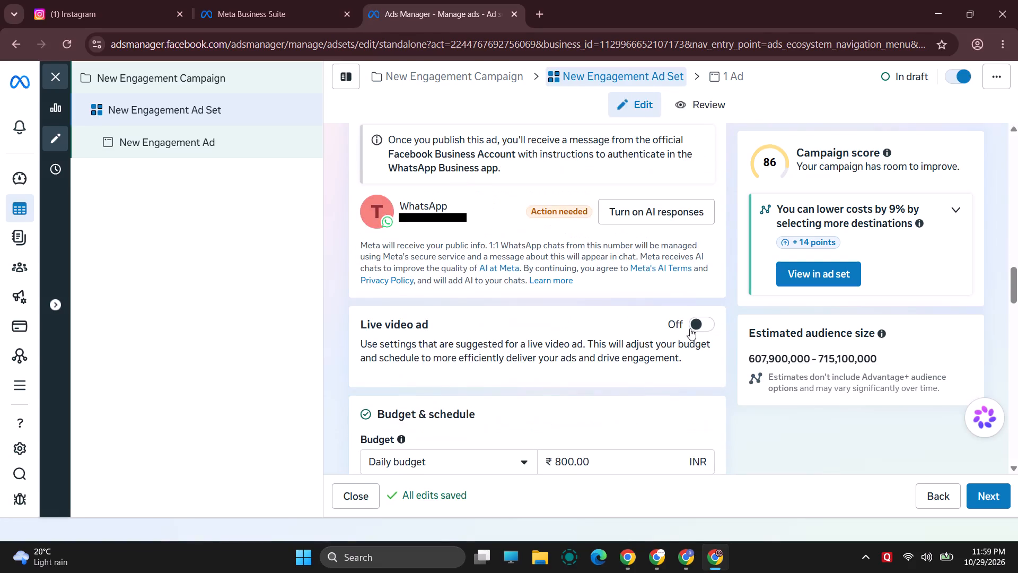
{"action": "scroll", "coordinate": [700, 360], "scroll_direction": "down", "scroll_amount": 3}
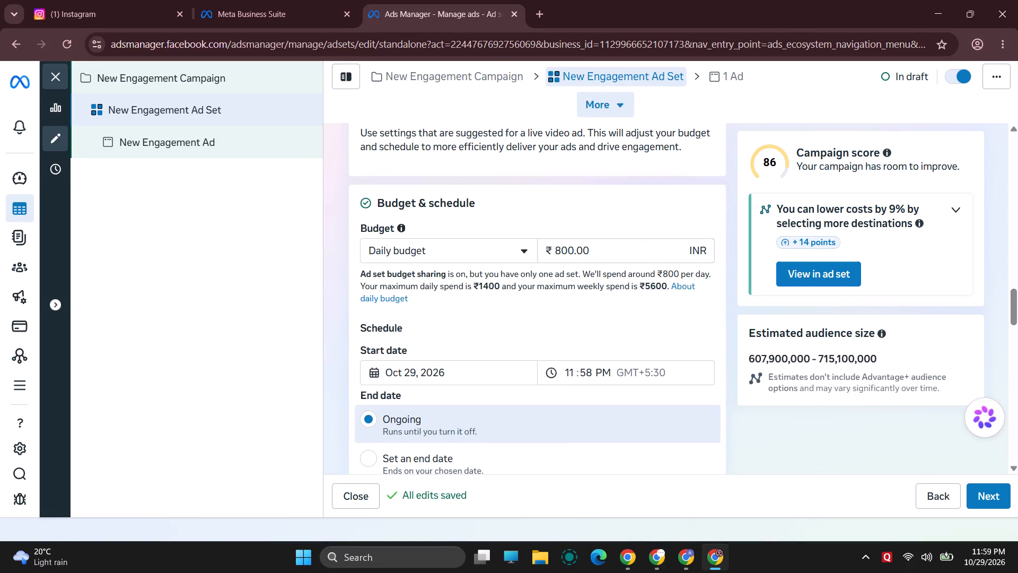
{"action": "left_click_drag", "start_coordinate": [574, 253], "coordinate": [534, 252]}
{"action": "left_click", "coordinate": [582, 259]}
{"action": "left_click", "coordinate": [576, 250]}
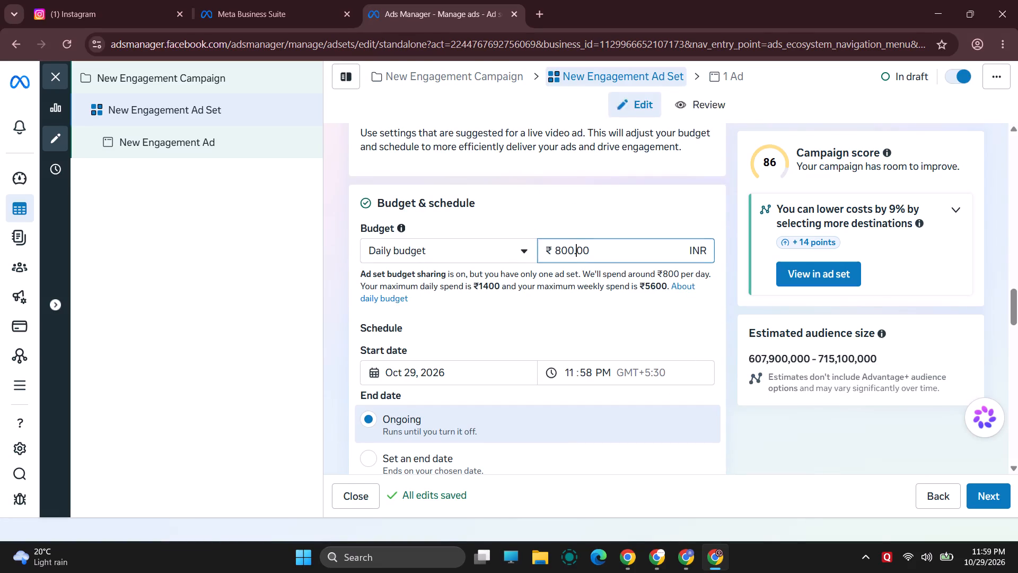
{"action": "left_click_drag", "start_coordinate": [572, 251], "coordinate": [522, 251]}
{"action": "key", "text": "BackSpace"}
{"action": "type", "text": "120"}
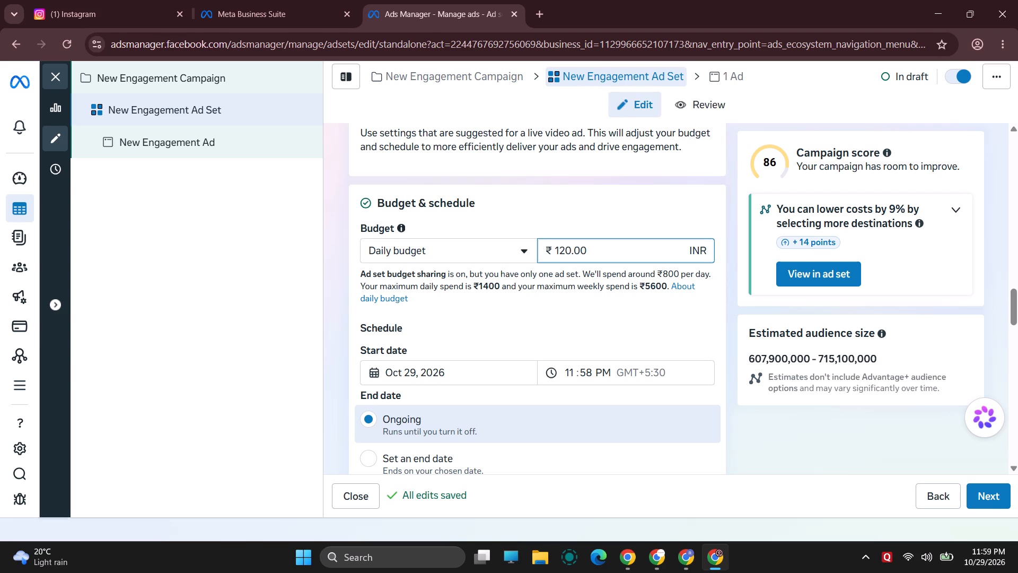
Apply the ₹120 daily budget to the ad set.
{"action": "left_click", "coordinate": [545, 328]}
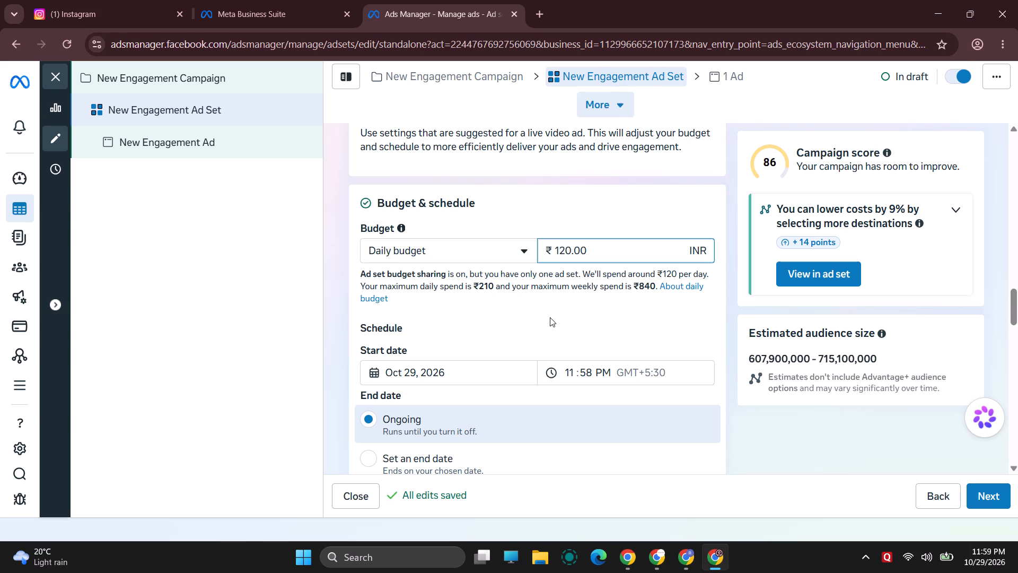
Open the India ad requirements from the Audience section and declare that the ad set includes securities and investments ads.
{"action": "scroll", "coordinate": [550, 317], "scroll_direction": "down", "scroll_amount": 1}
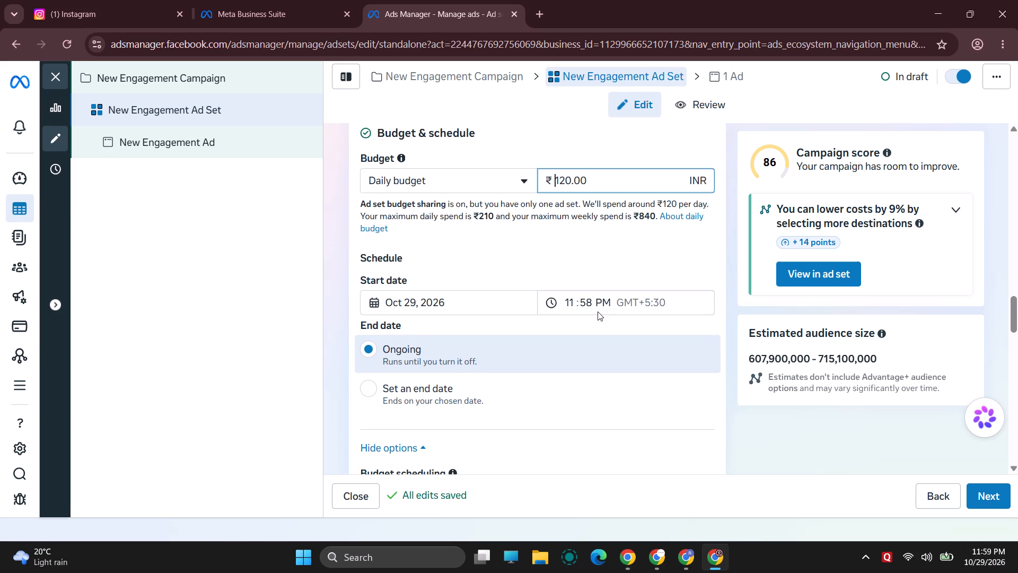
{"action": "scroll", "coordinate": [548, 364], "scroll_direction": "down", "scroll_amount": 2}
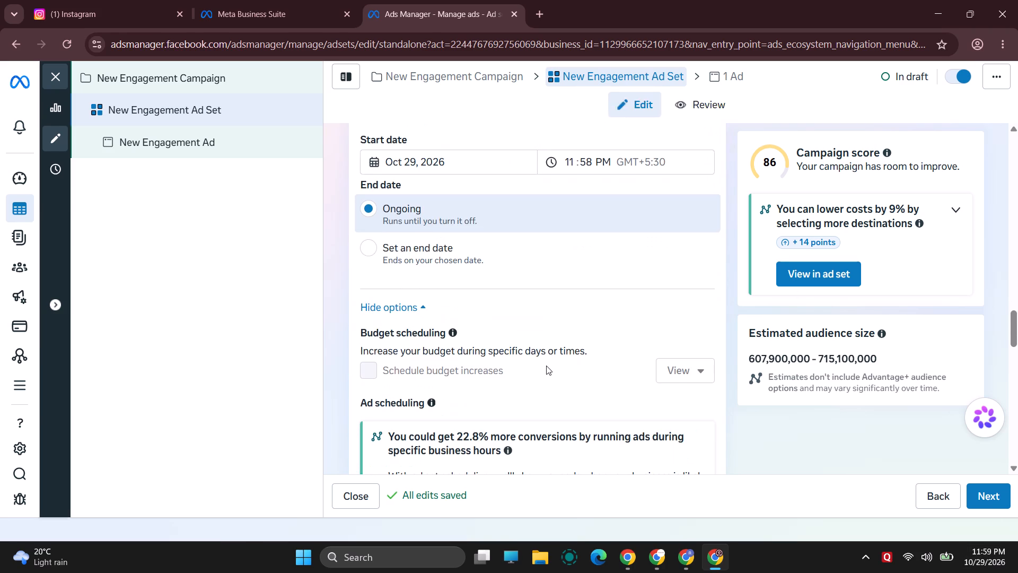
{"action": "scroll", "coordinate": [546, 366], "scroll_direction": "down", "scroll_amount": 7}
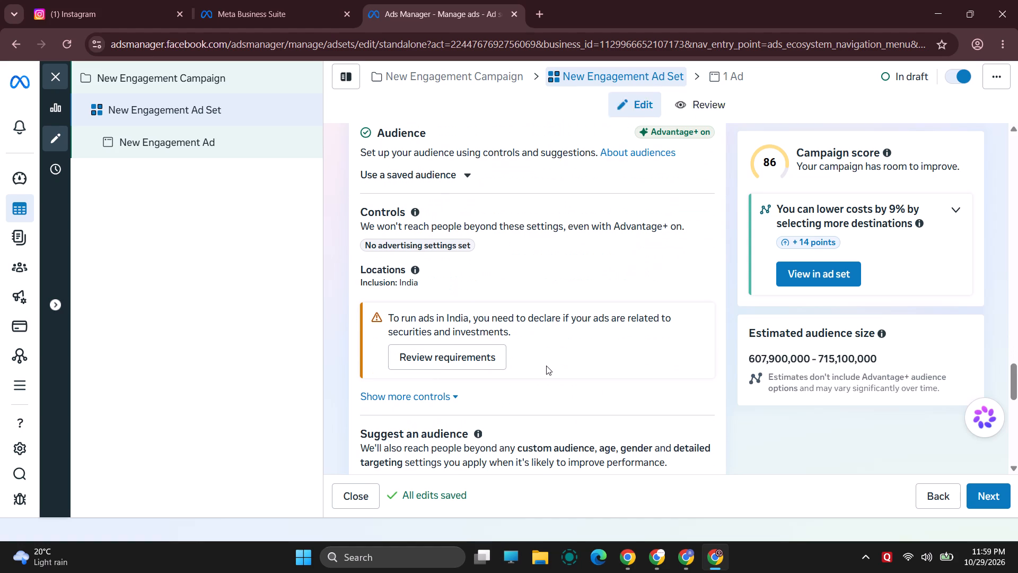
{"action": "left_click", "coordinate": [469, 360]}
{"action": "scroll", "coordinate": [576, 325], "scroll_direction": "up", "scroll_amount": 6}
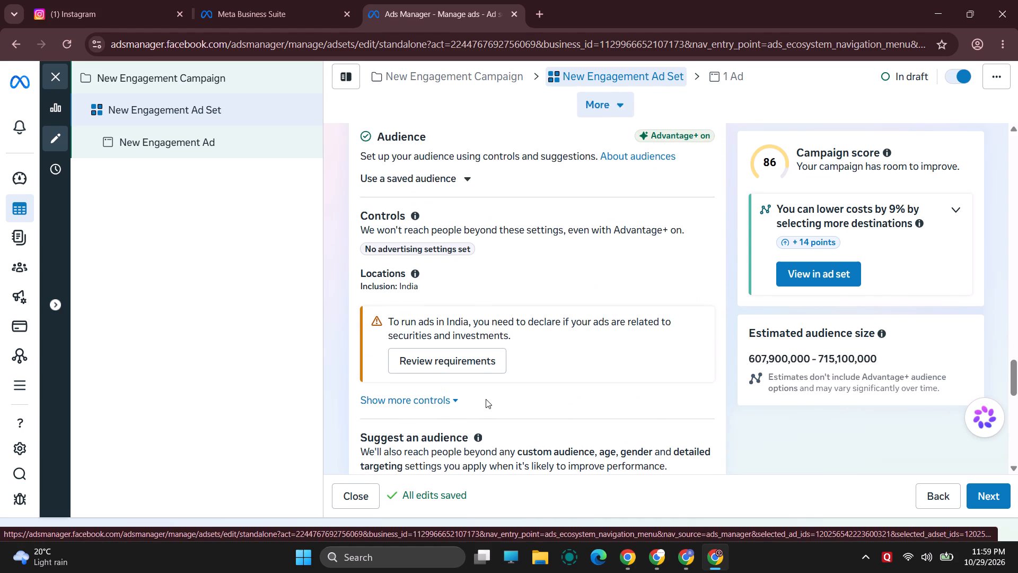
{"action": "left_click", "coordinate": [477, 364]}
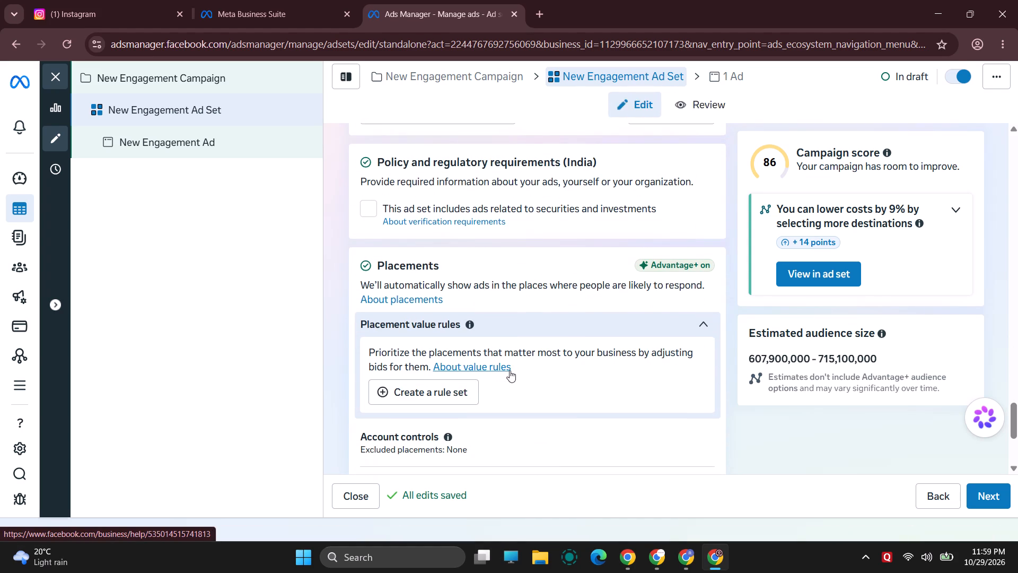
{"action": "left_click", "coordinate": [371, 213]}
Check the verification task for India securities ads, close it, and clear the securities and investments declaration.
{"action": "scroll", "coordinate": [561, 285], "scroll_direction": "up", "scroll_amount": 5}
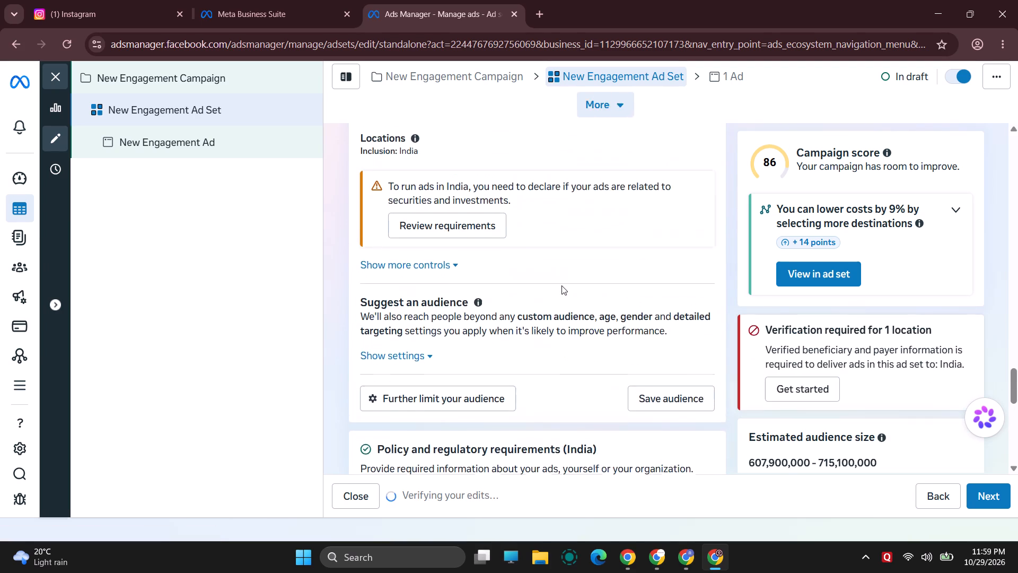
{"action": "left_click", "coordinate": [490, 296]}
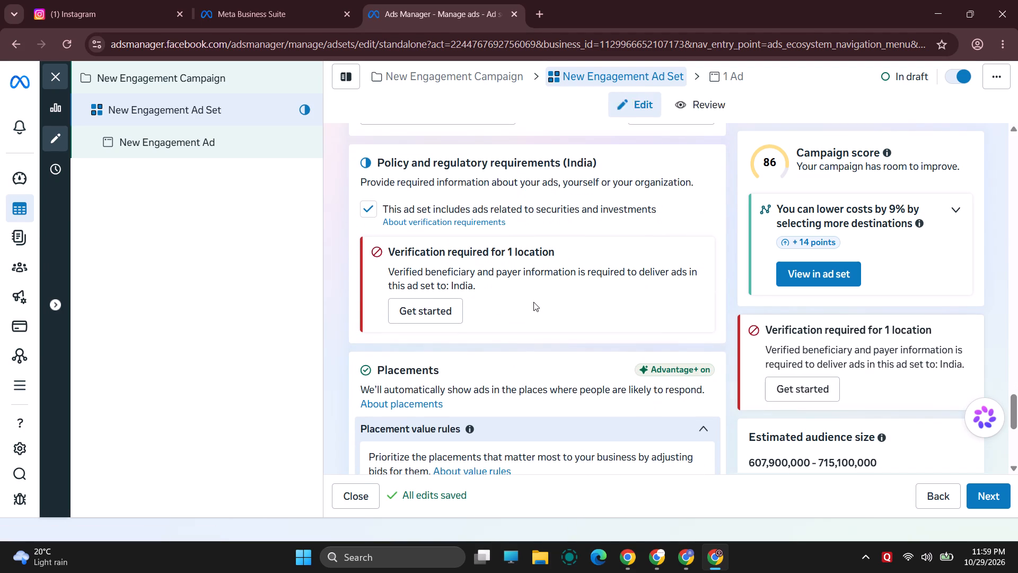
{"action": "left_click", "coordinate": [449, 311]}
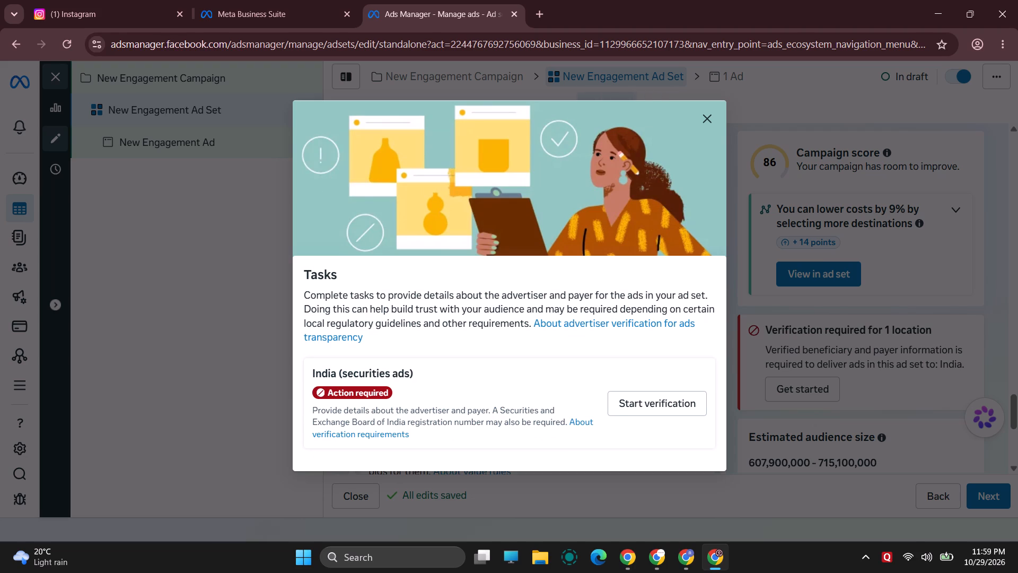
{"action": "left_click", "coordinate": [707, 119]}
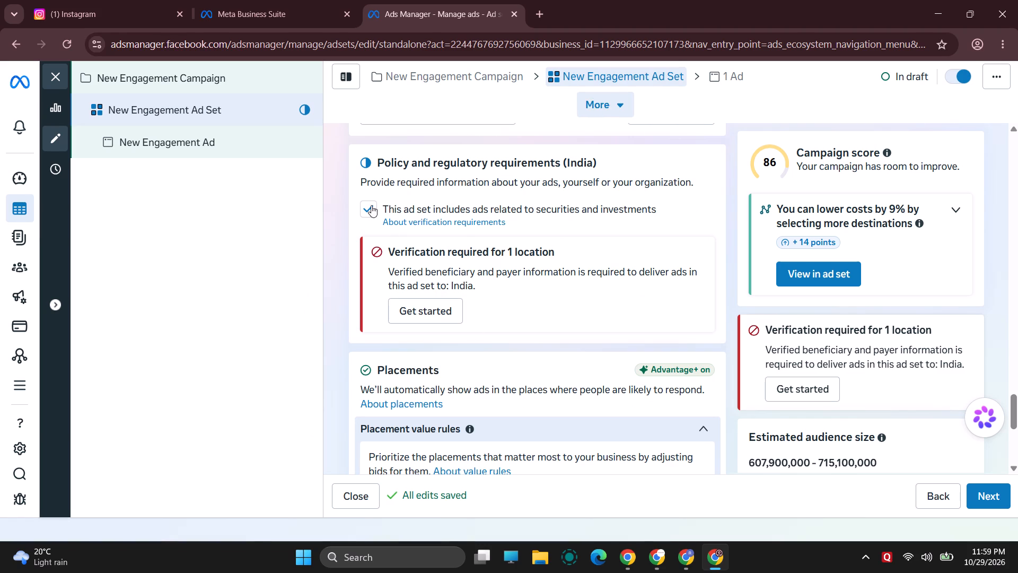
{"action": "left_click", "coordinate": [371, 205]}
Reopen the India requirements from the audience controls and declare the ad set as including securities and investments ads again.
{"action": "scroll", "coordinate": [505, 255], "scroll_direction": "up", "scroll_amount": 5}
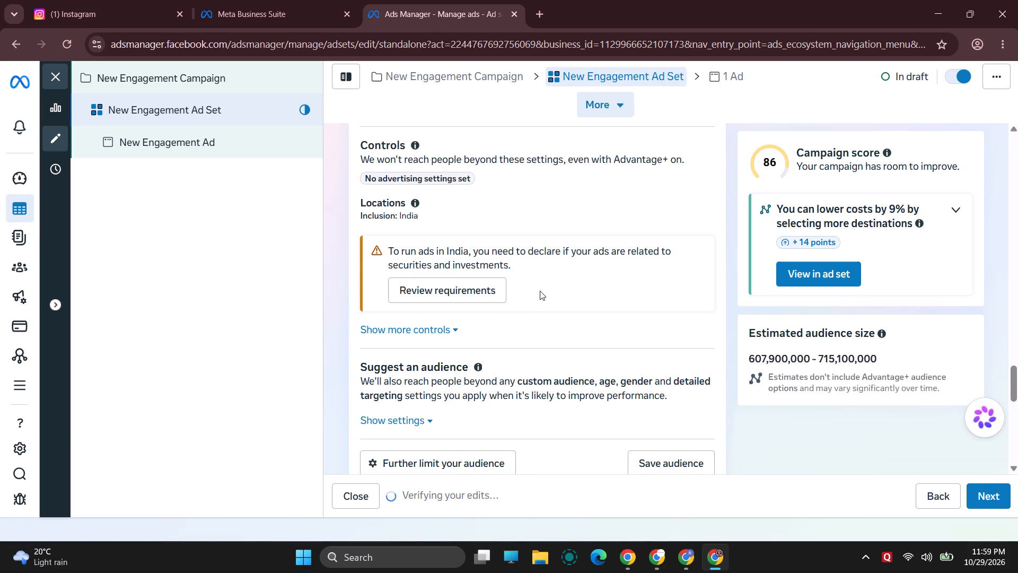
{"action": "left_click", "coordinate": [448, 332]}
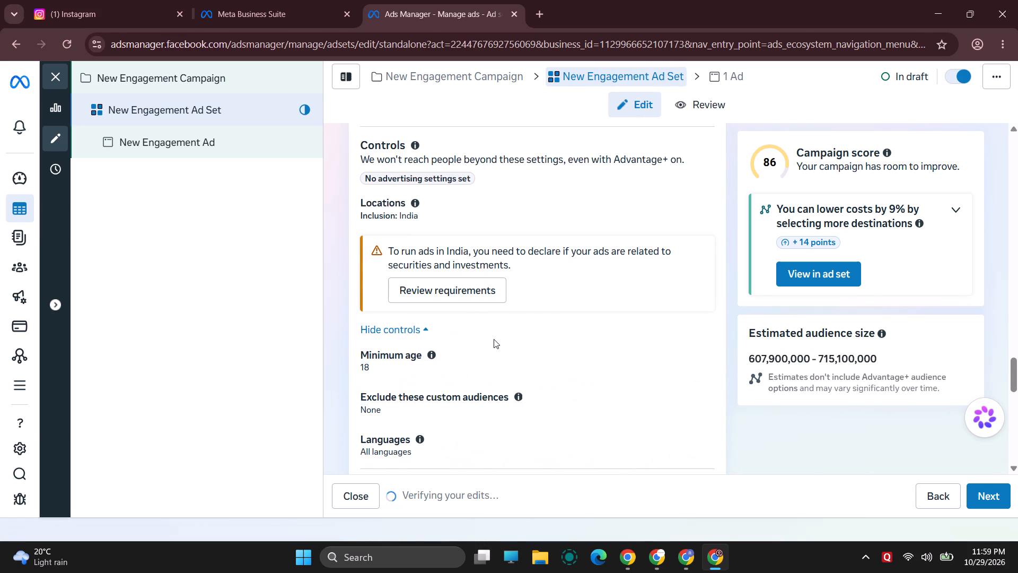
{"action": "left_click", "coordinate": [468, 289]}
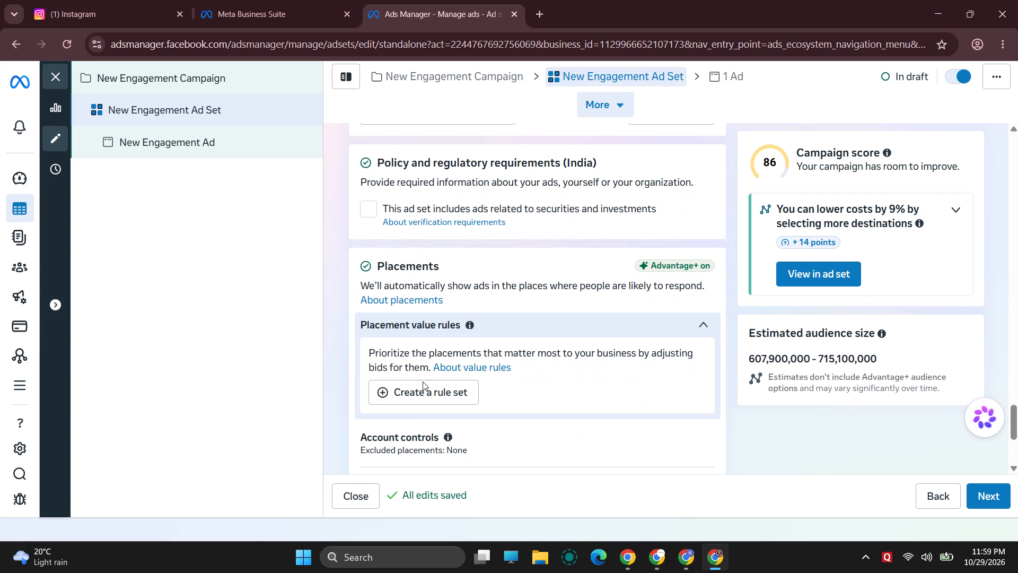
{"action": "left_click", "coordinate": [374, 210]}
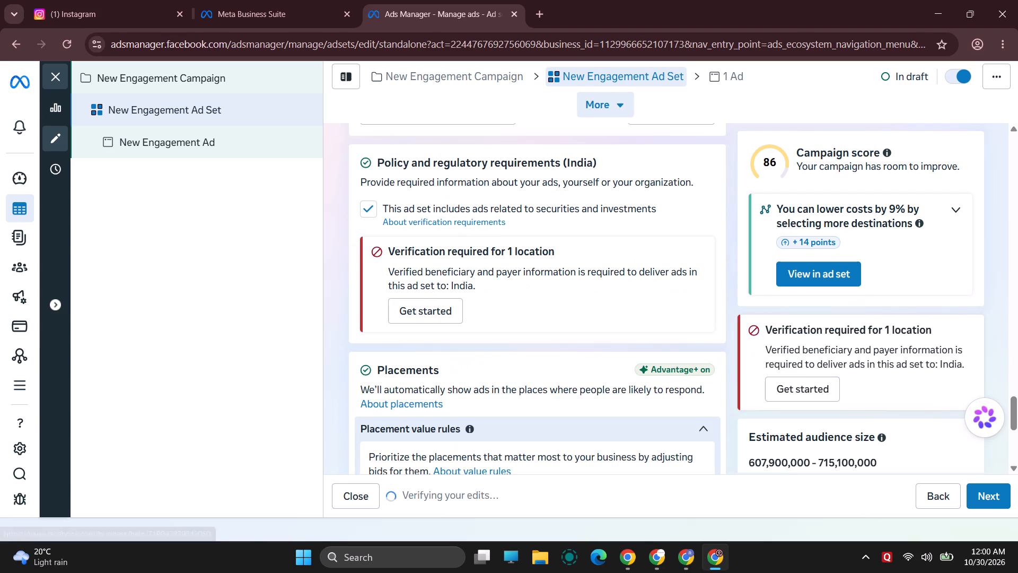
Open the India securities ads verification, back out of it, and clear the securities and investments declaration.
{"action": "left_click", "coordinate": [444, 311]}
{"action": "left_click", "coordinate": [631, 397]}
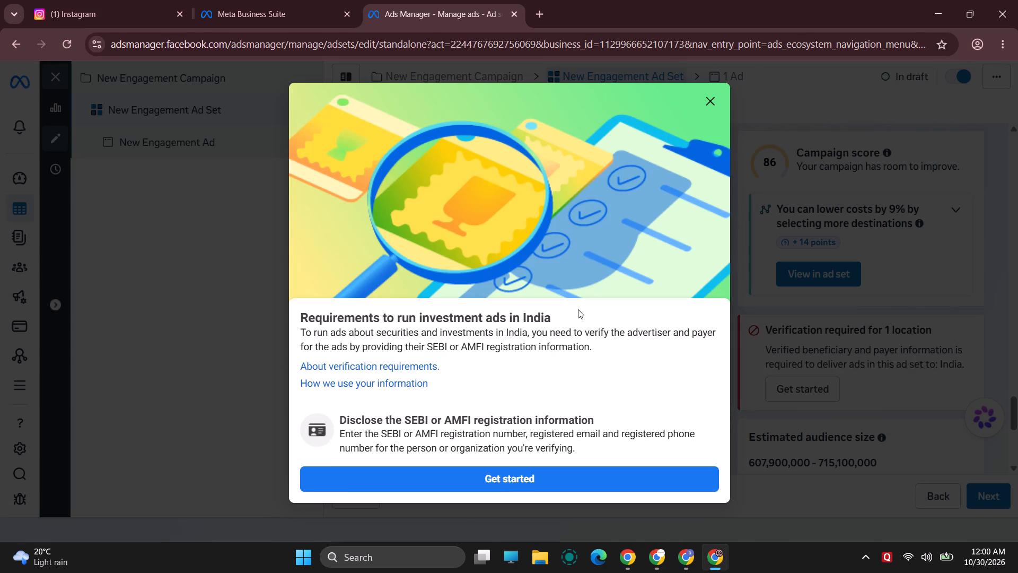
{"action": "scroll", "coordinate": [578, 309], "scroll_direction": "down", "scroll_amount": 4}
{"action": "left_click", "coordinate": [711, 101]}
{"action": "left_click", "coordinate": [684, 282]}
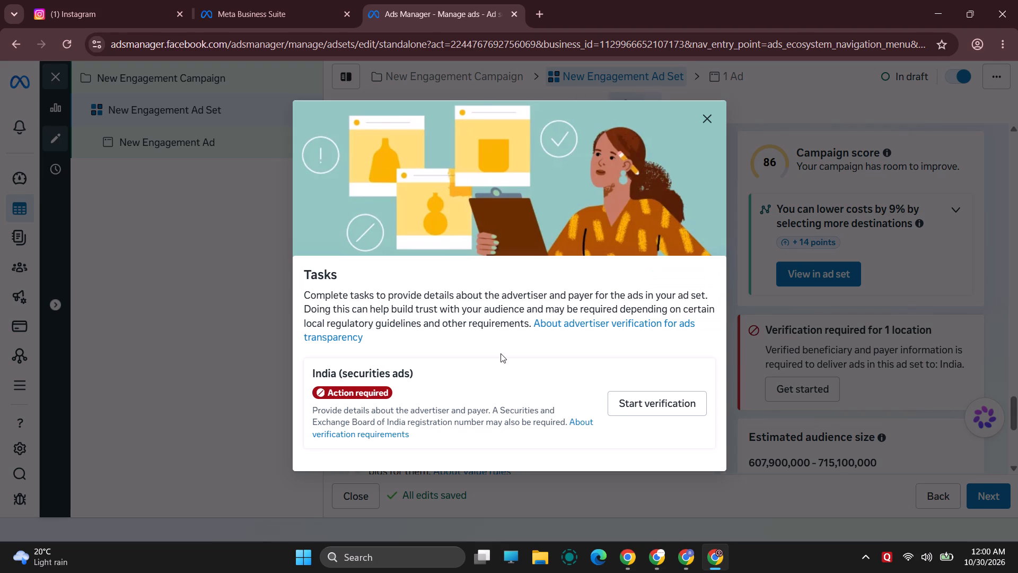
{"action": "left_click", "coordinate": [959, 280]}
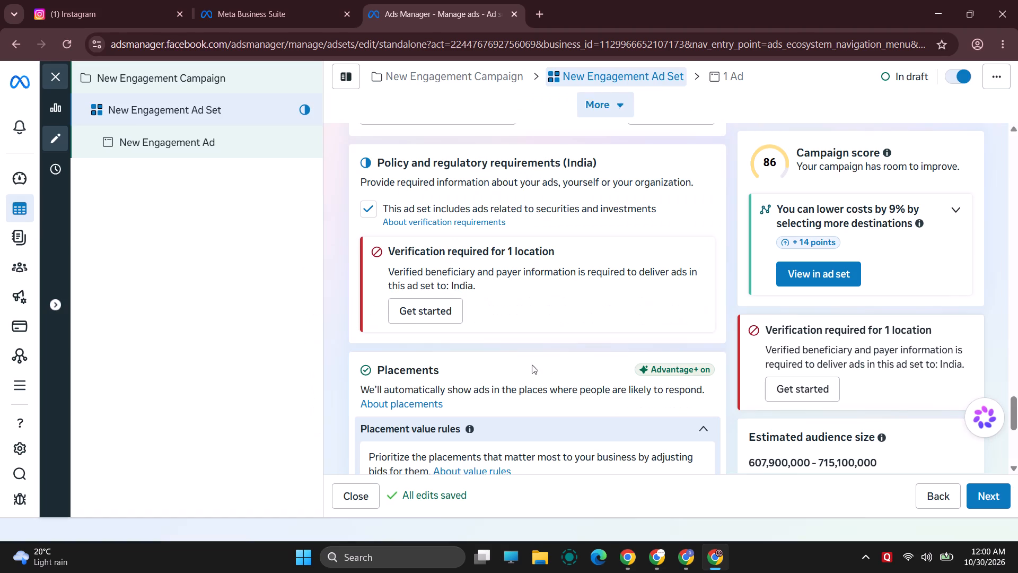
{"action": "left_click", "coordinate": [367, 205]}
Edit the audience locations and include Huda city centre, Gurgaon.
{"action": "scroll", "coordinate": [524, 268], "scroll_direction": "up", "scroll_amount": 6}
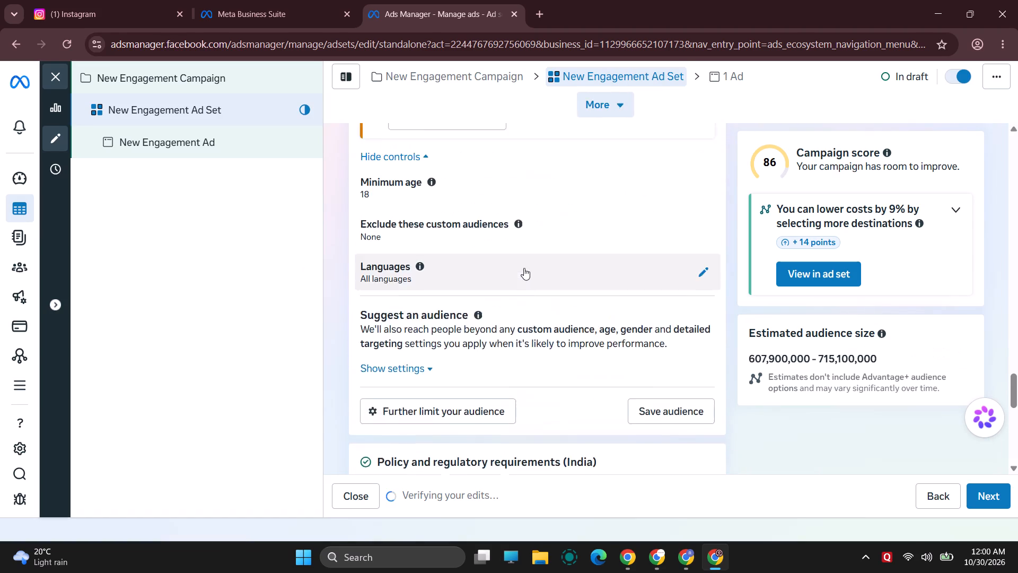
{"action": "scroll", "coordinate": [524, 268], "scroll_direction": "up", "scroll_amount": 3}
{"action": "scroll", "coordinate": [524, 268], "scroll_direction": "down", "scroll_amount": 1}
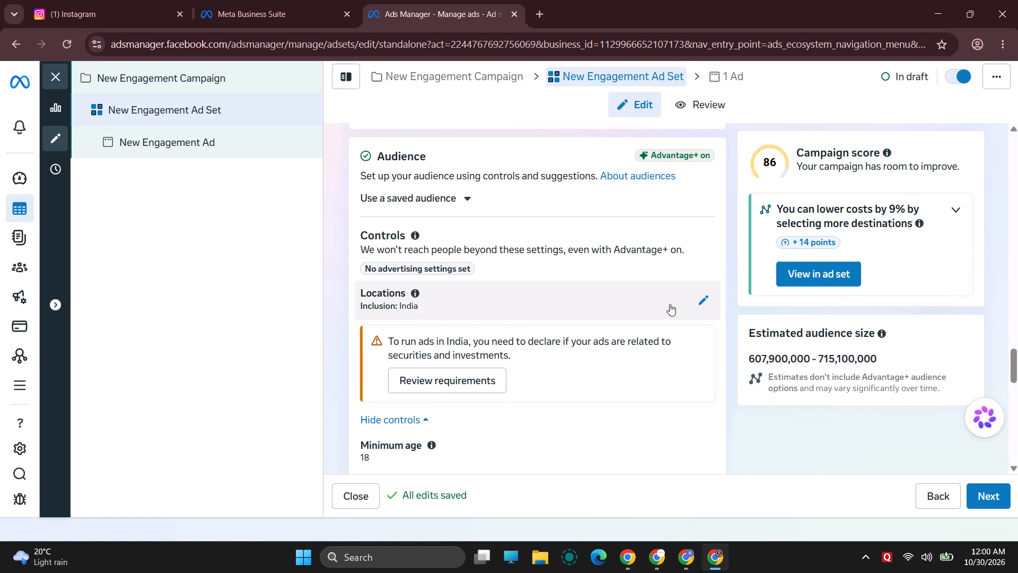
{"action": "left_click", "coordinate": [706, 302]}
{"action": "scroll", "coordinate": [576, 331], "scroll_direction": "down", "scroll_amount": 1}
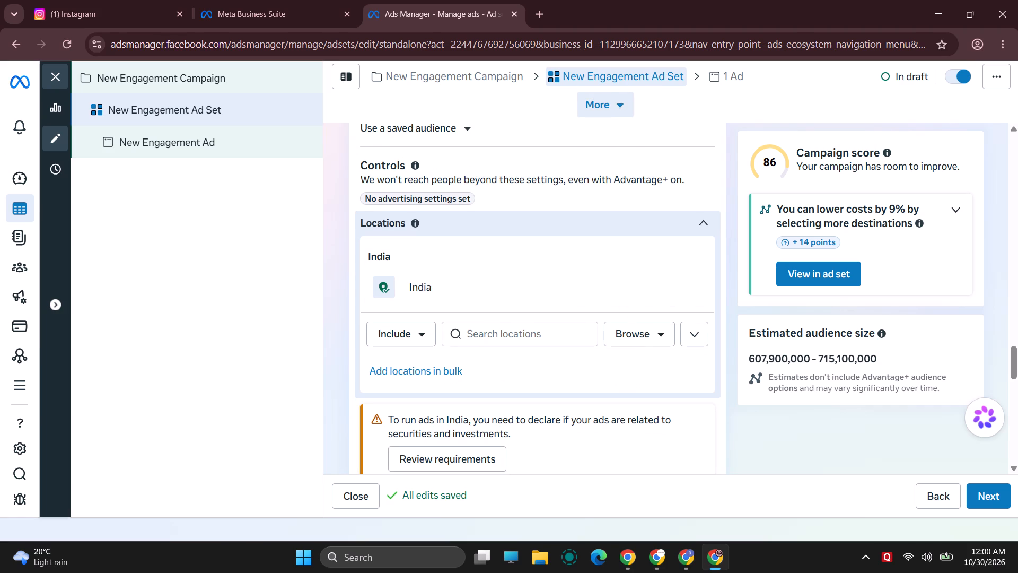
{"action": "left_click", "coordinate": [557, 327]}
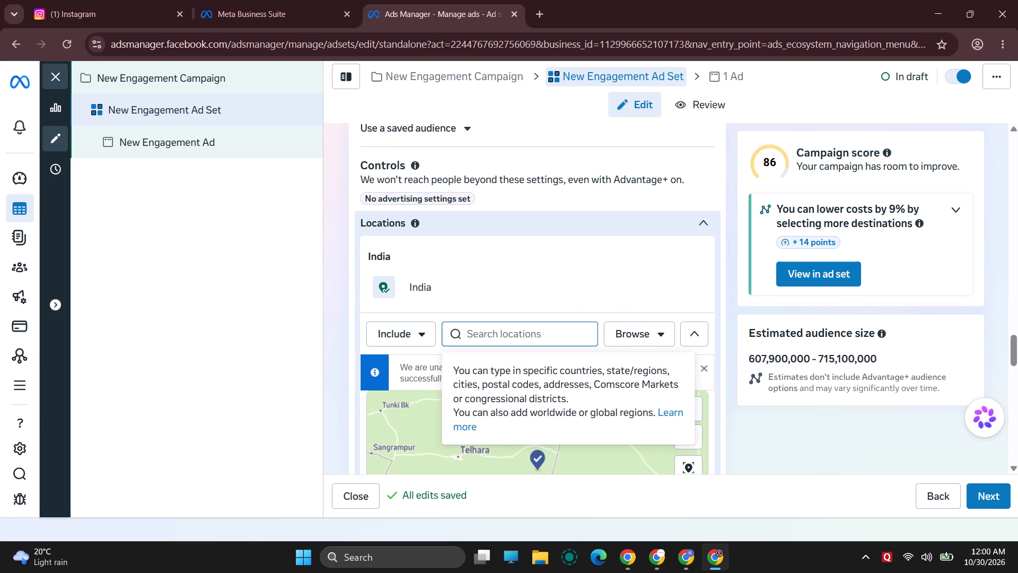
{"action": "type", "text": "huda city"}
{"action": "key", "text": "space"}
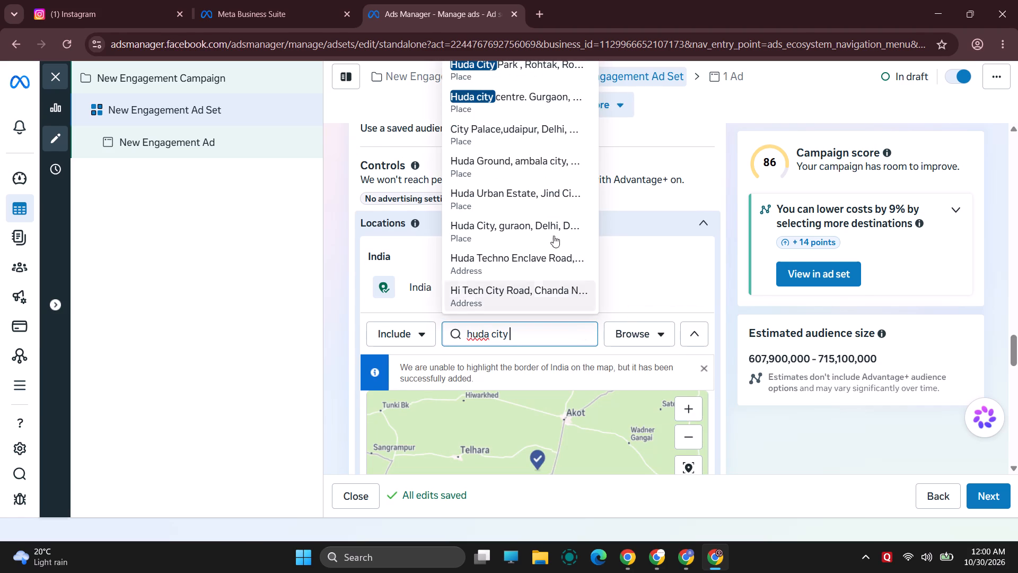
{"action": "left_click", "coordinate": [526, 103]}
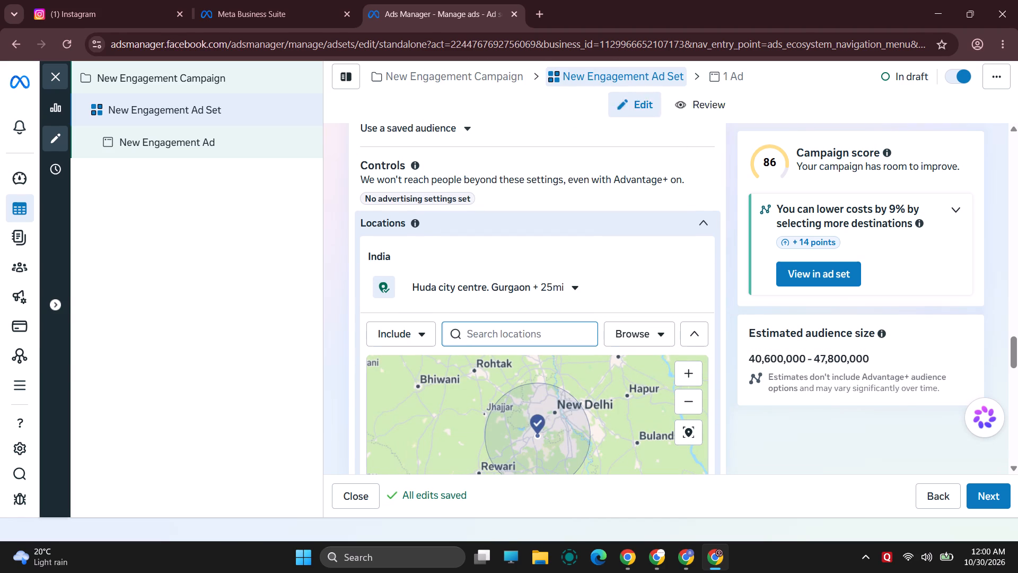
Search the audience locations for faridabad and include Old Faridabad, Haryana.
{"action": "type", "text": "far"}
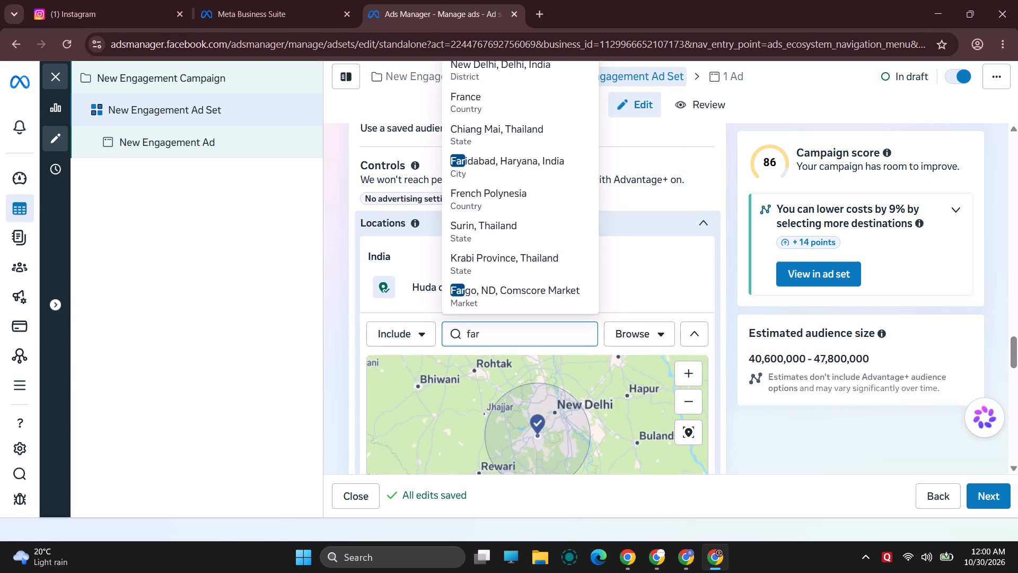
{"action": "type", "text": "idabad"}
{"action": "key", "text": "space"}
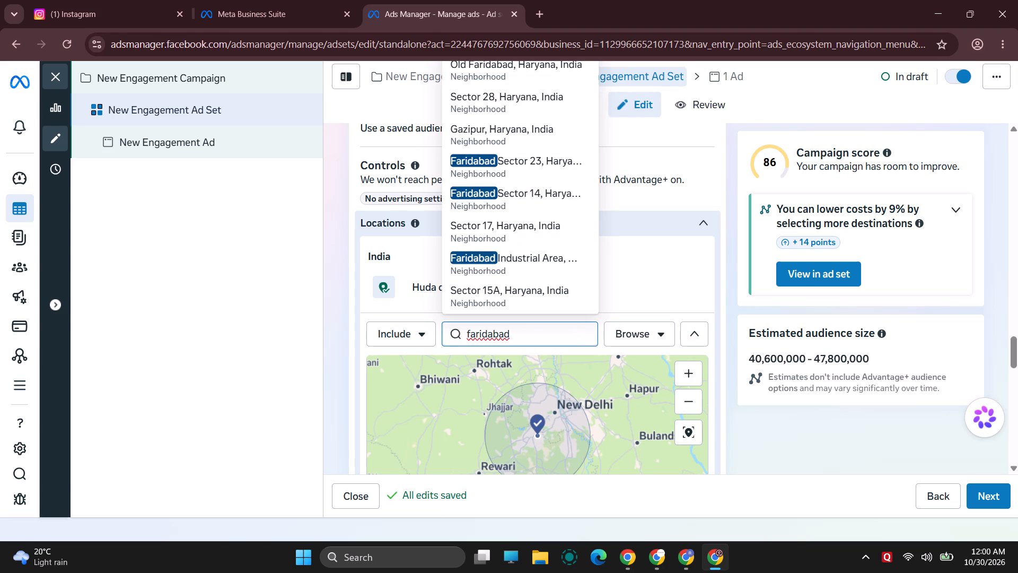
{"action": "scroll", "coordinate": [512, 136], "scroll_direction": "up", "scroll_amount": 1}
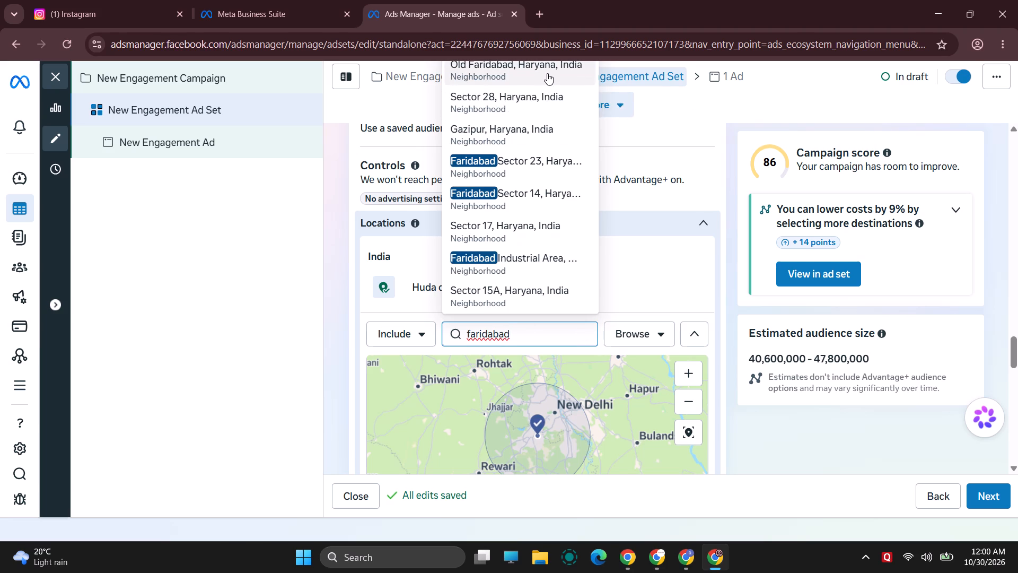
{"action": "left_click", "coordinate": [532, 73]}
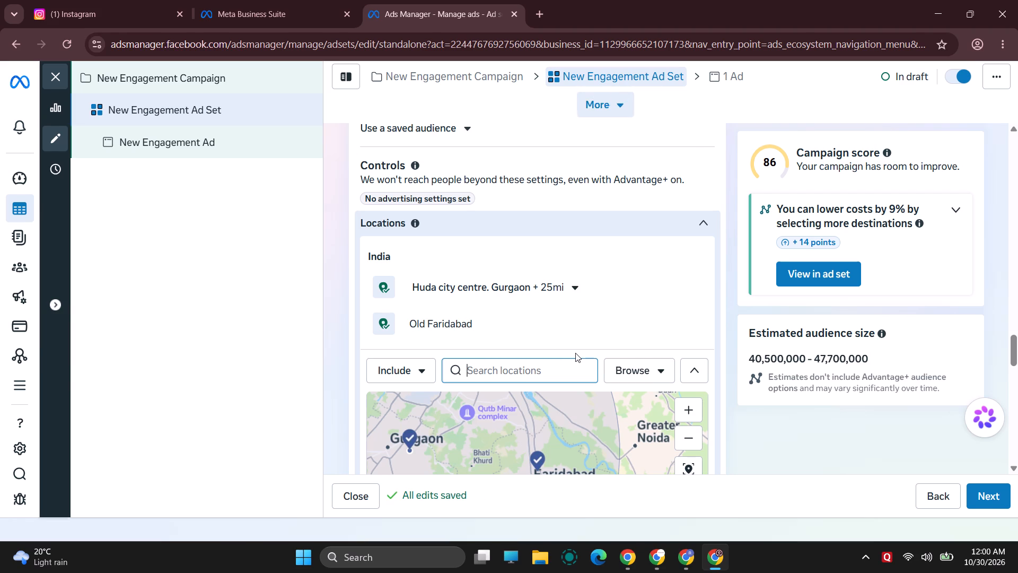
Search the audience locations for noida and include the Sector 62, Uttar Pradesh neighborhood.
{"action": "type", "text": "no"}
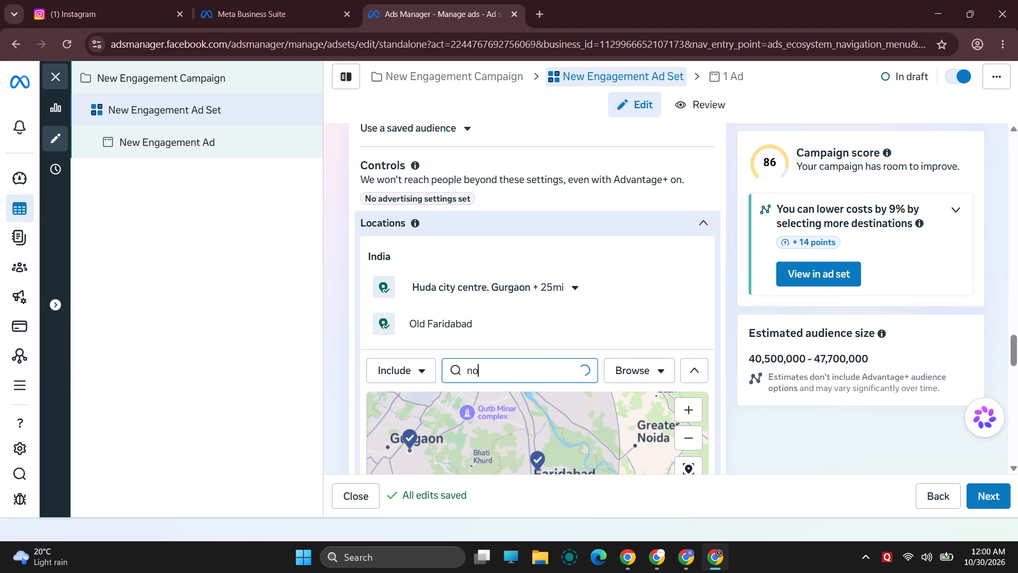
{"action": "key", "text": "BackSpace"}
{"action": "key", "text": "BackSpace"}
{"action": "type", "text": "noida"}
{"action": "key", "text": "space"}
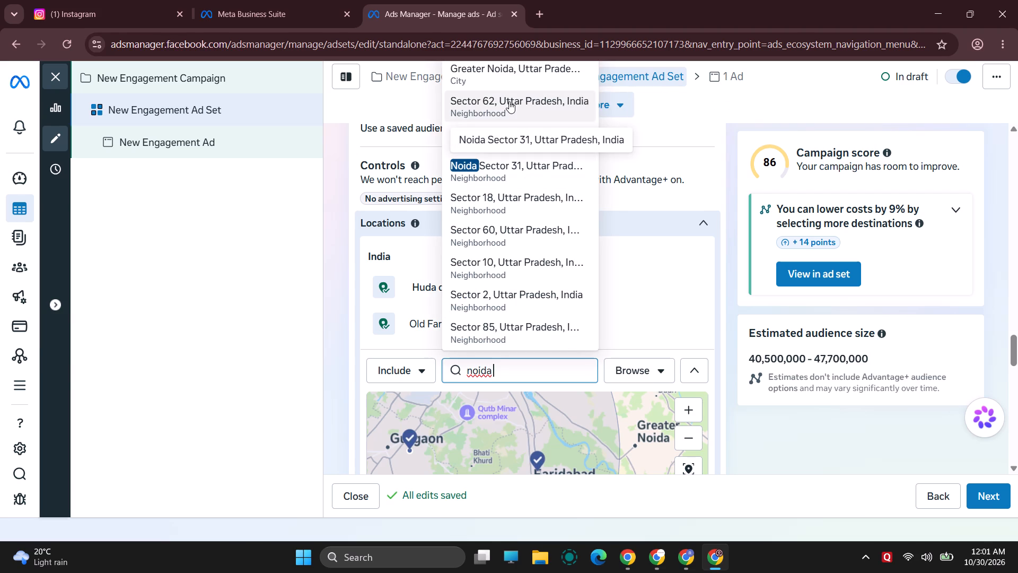
{"action": "left_click", "coordinate": [509, 101]}
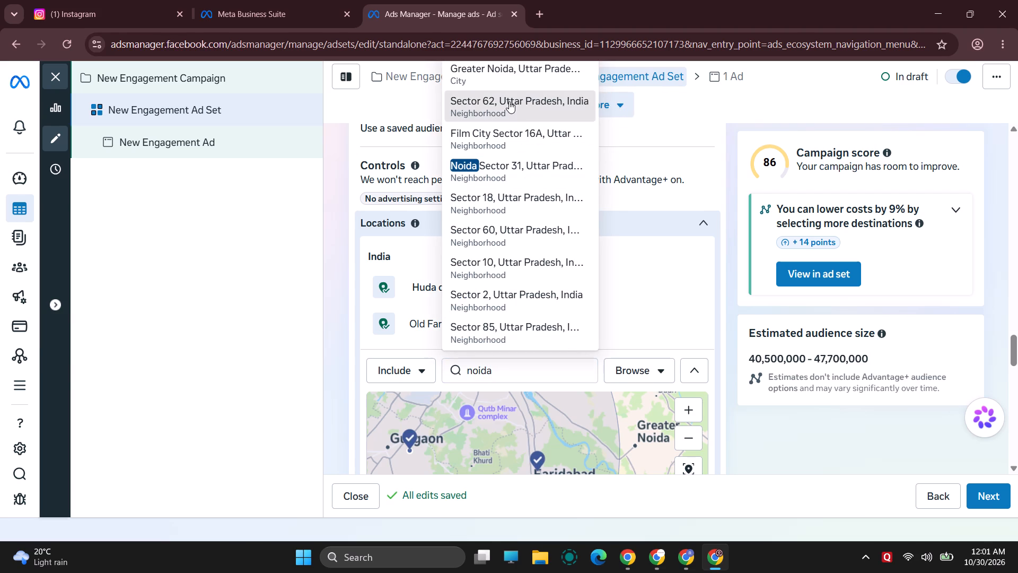
Search the audience locations for delhi and include the state of Delhi, India.
{"action": "left_click", "coordinate": [511, 402]}
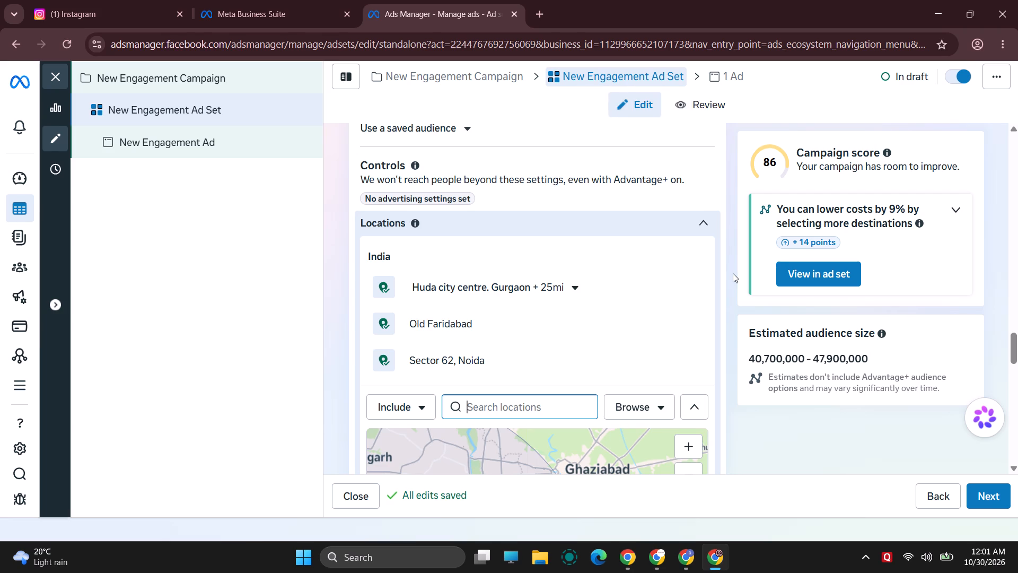
{"action": "type", "text": "delhi"}
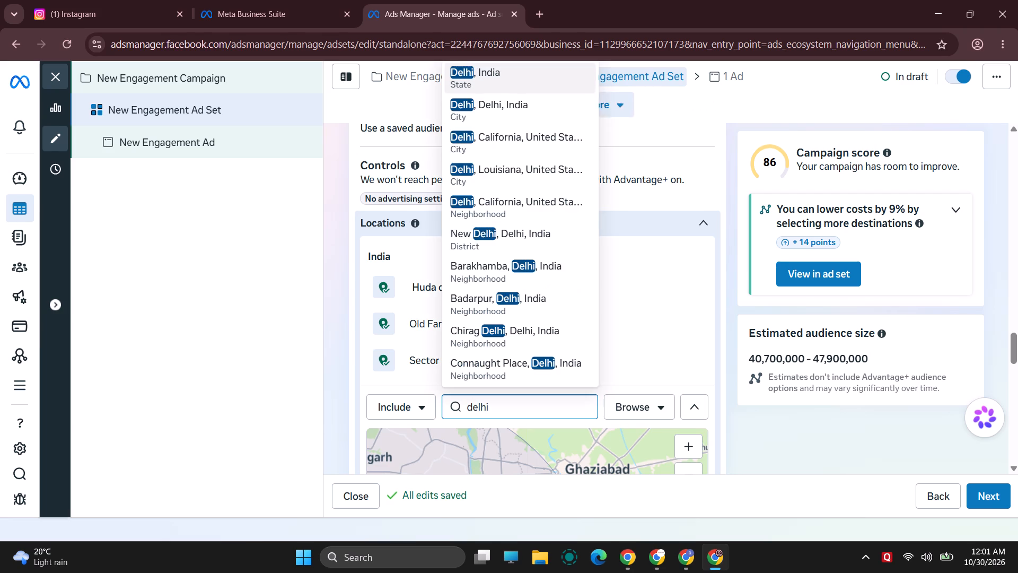
{"action": "left_click", "coordinate": [513, 85]}
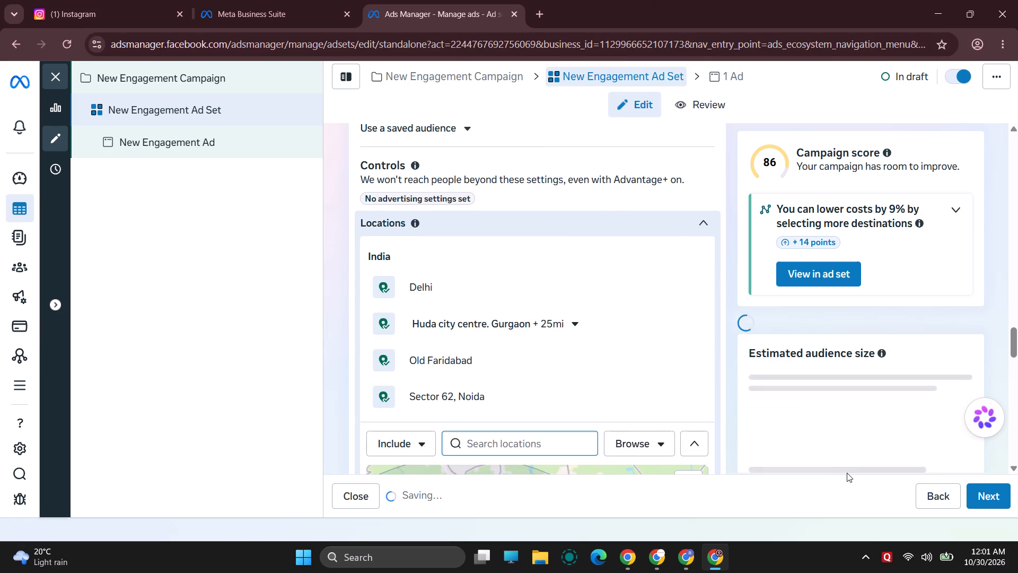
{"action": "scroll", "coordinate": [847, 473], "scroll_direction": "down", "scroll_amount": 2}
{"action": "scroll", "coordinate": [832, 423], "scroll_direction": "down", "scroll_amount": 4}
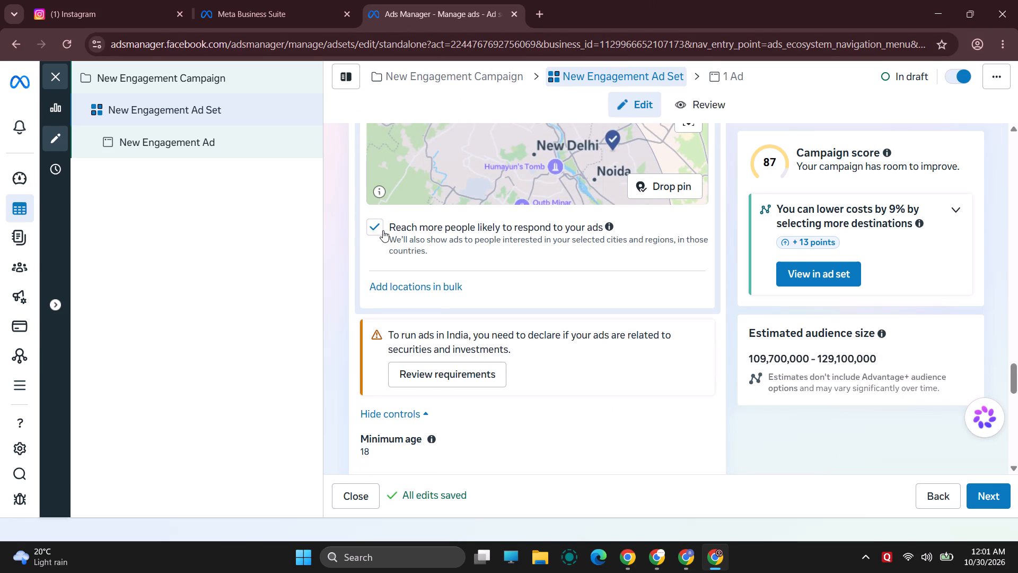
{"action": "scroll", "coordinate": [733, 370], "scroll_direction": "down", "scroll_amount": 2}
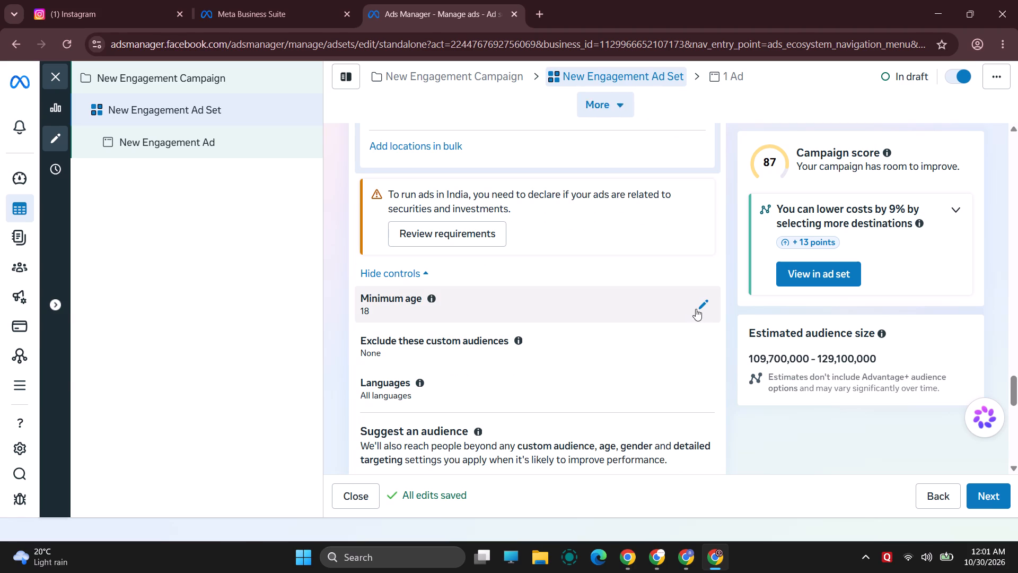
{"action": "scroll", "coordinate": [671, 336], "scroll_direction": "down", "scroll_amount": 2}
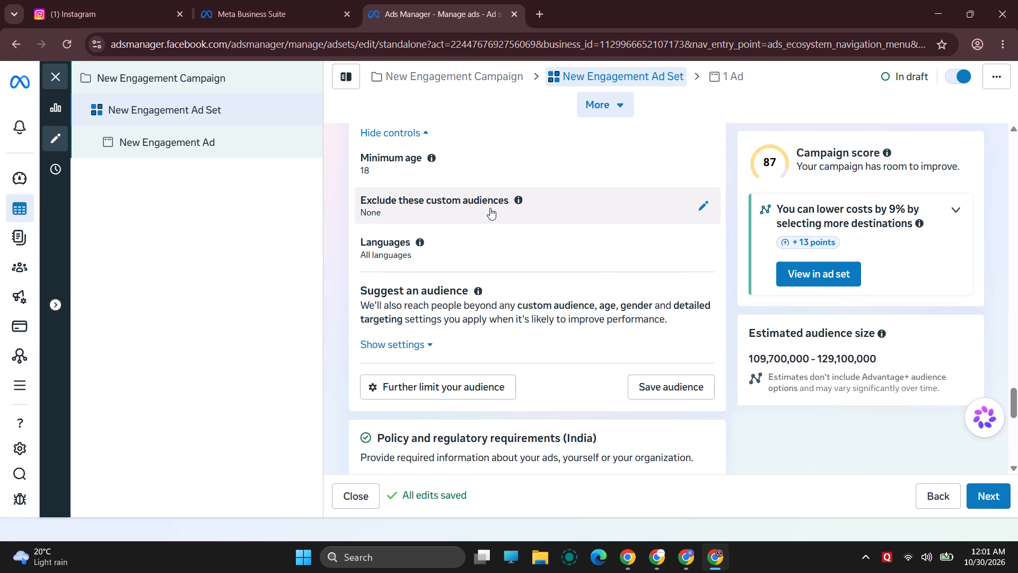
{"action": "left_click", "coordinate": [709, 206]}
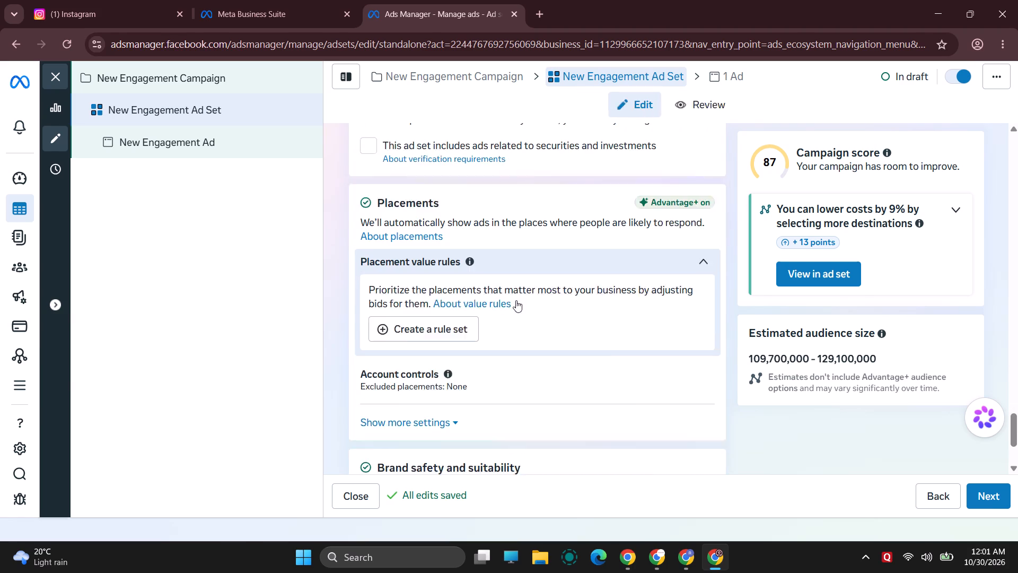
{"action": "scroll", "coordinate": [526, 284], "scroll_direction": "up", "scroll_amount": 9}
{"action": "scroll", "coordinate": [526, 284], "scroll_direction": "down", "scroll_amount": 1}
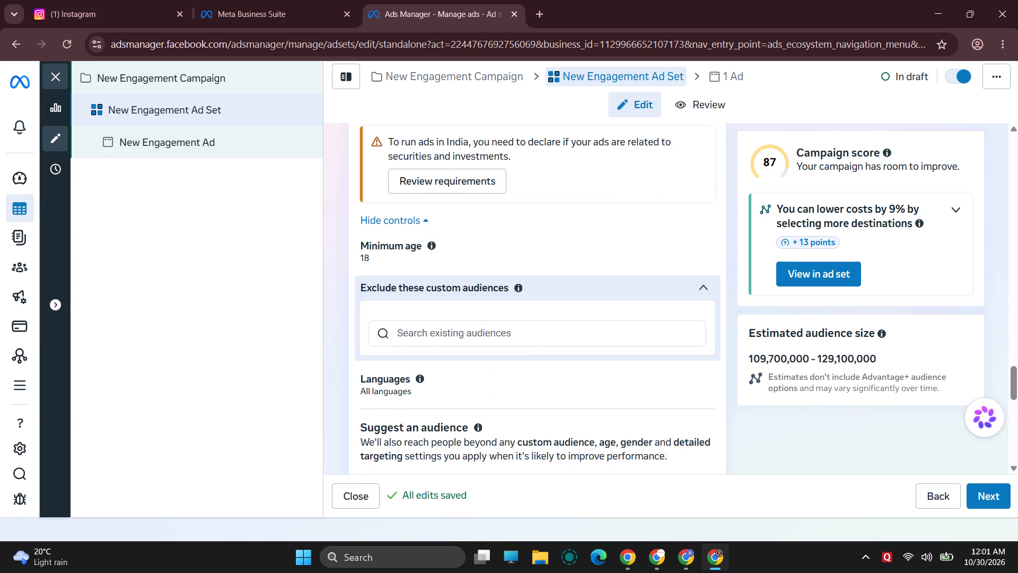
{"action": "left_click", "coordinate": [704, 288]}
Show the suggested audience settings and set the maximum suggested age to 59.
{"action": "scroll", "coordinate": [603, 337], "scroll_direction": "down", "scroll_amount": 2}
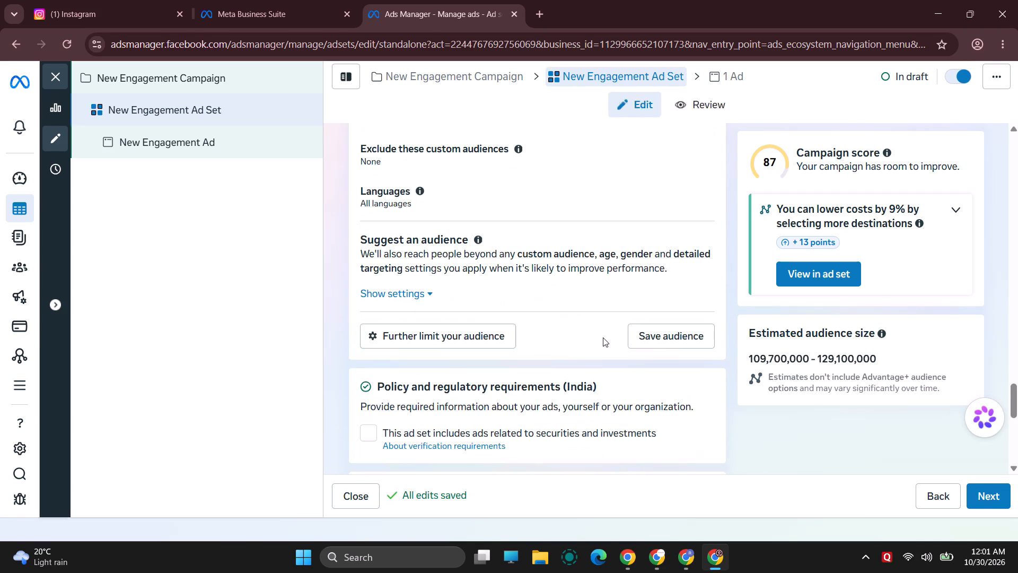
{"action": "left_click", "coordinate": [402, 294]}
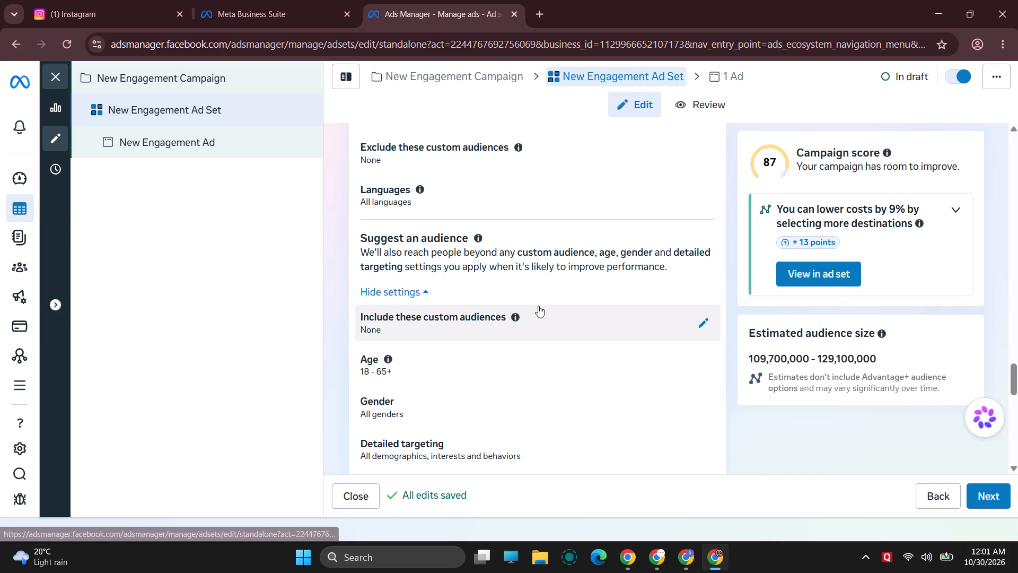
{"action": "scroll", "coordinate": [538, 306], "scroll_direction": "down", "scroll_amount": 1}
{"action": "left_click", "coordinate": [703, 292]}
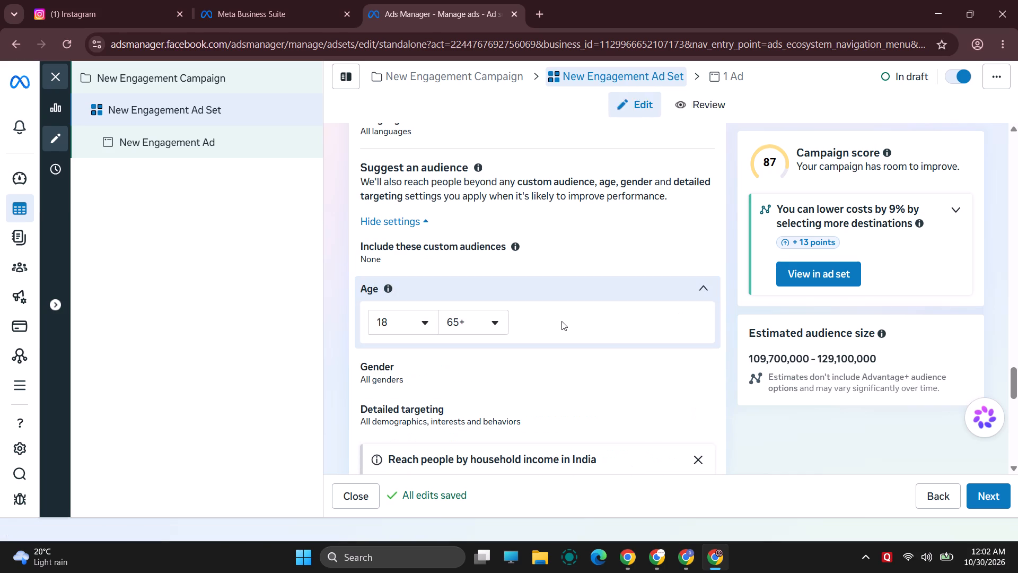
{"action": "left_click", "coordinate": [502, 324]}
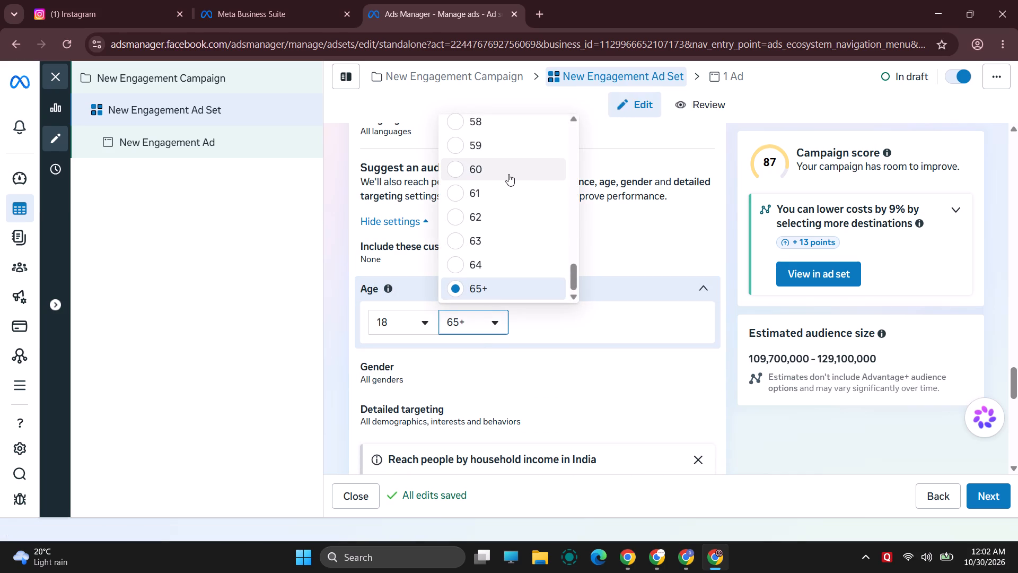
{"action": "left_click", "coordinate": [504, 142]}
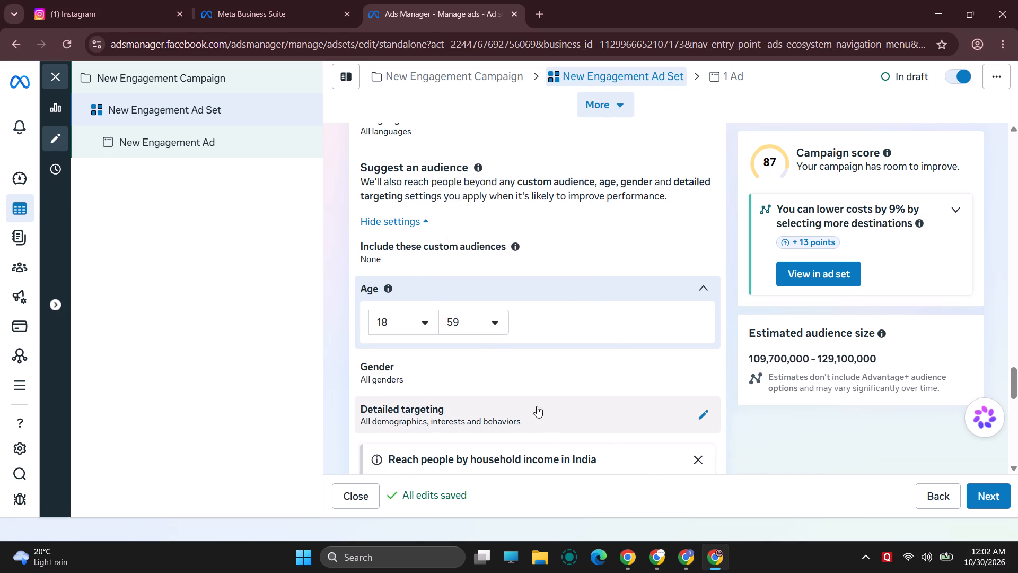
Dismiss the notice about reaching people by household income in India.
{"action": "scroll", "coordinate": [649, 393], "scroll_direction": "down", "scroll_amount": 3}
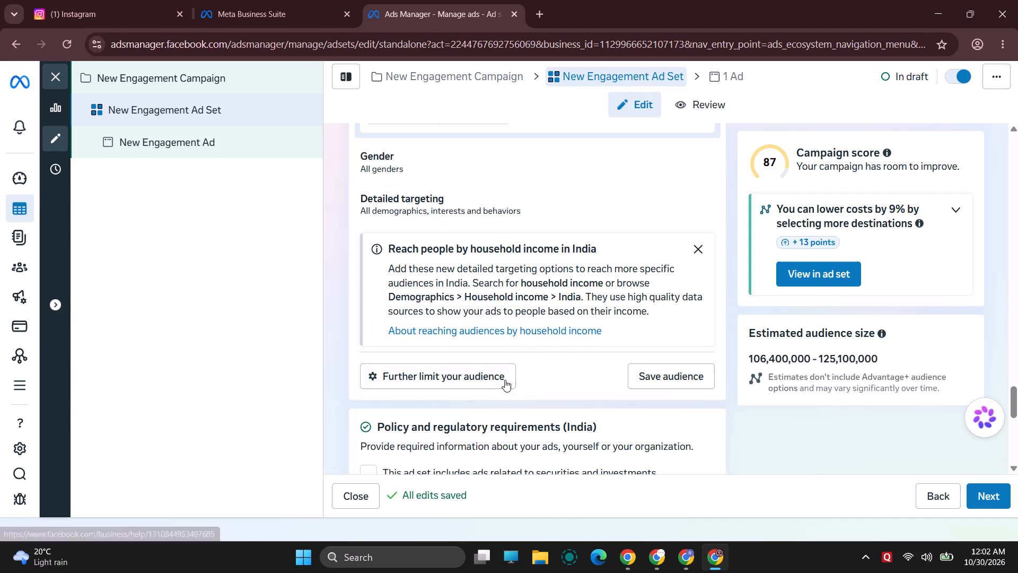
{"action": "scroll", "coordinate": [654, 331], "scroll_direction": "up", "scroll_amount": 1}
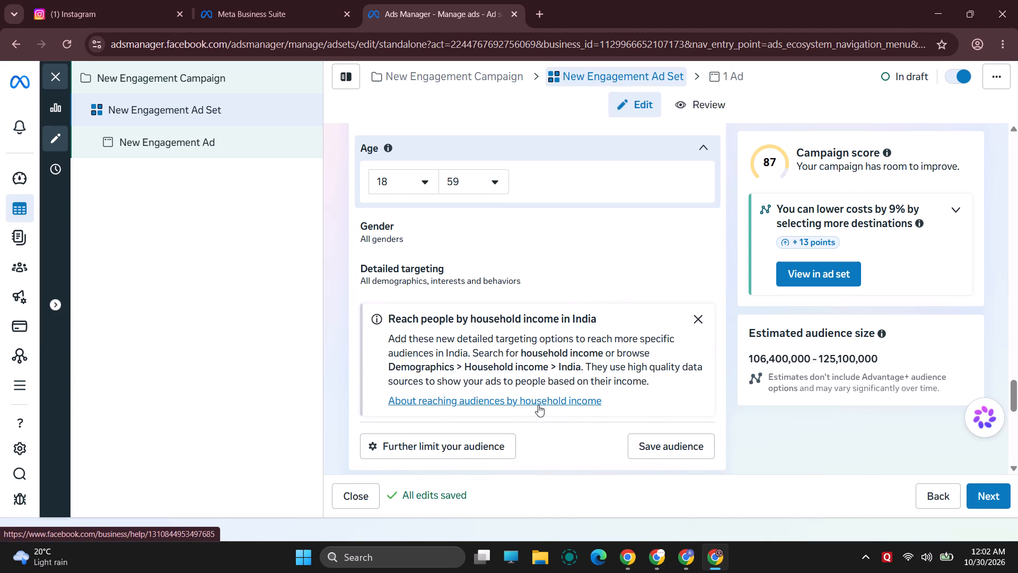
{"action": "left_click", "coordinate": [705, 318]}
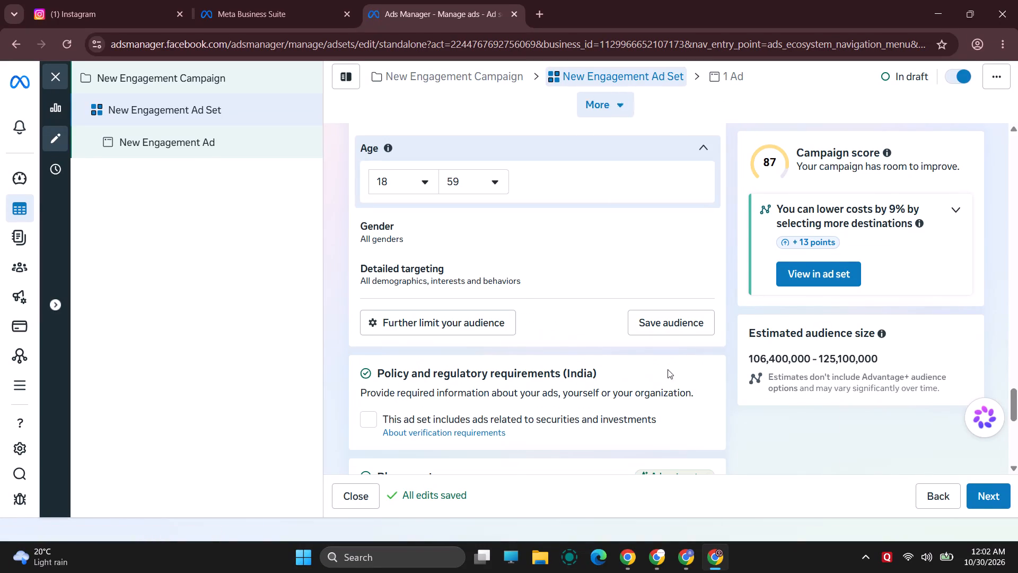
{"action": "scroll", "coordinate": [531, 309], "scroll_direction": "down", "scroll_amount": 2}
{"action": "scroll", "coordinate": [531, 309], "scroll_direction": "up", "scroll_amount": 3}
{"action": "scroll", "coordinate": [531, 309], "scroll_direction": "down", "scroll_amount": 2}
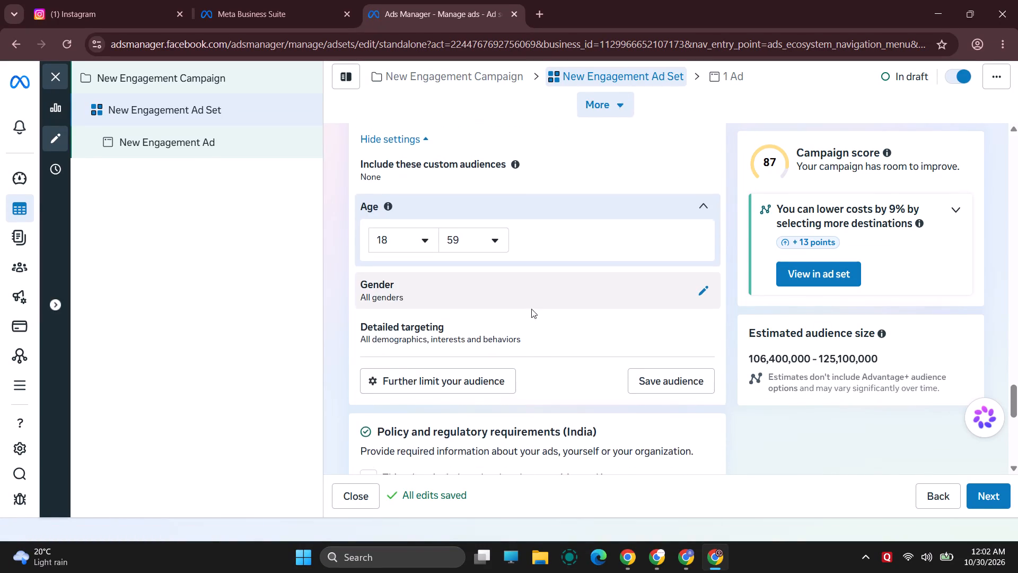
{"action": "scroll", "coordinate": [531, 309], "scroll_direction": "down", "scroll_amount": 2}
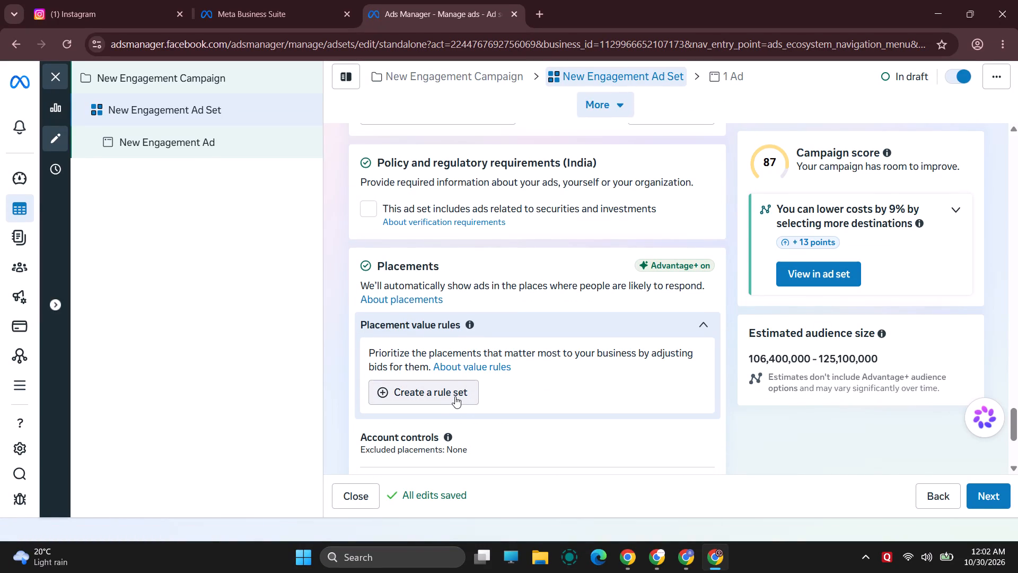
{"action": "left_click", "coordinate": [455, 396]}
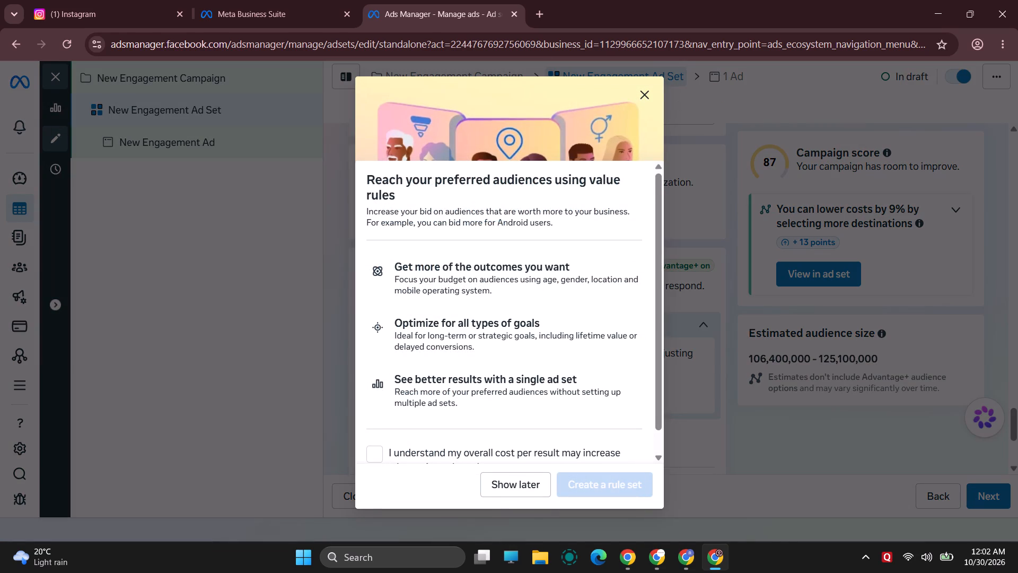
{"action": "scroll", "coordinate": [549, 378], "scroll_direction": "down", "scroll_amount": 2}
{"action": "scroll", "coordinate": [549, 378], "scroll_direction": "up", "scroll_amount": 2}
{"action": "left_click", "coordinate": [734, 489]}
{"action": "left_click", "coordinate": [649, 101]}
Search the ad set's detailed targeting for iphone and include the IPhone (smart phone) interest.
{"action": "scroll", "coordinate": [581, 367], "scroll_direction": "up", "scroll_amount": 2}
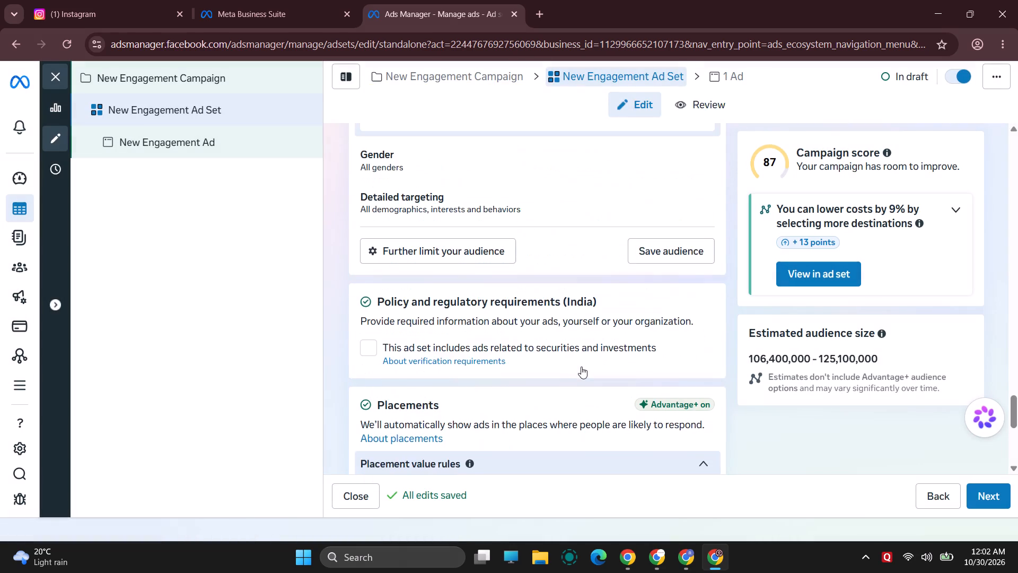
{"action": "scroll", "coordinate": [581, 367], "scroll_direction": "up", "scroll_amount": 3}
{"action": "scroll", "coordinate": [581, 365], "scroll_direction": "down", "scroll_amount": 2}
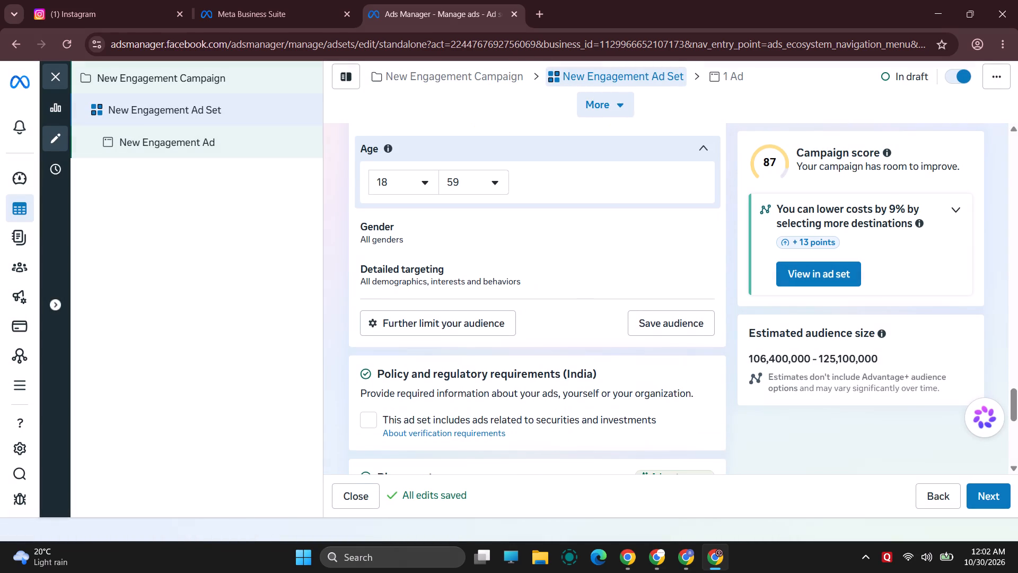
{"action": "left_click", "coordinate": [704, 271]}
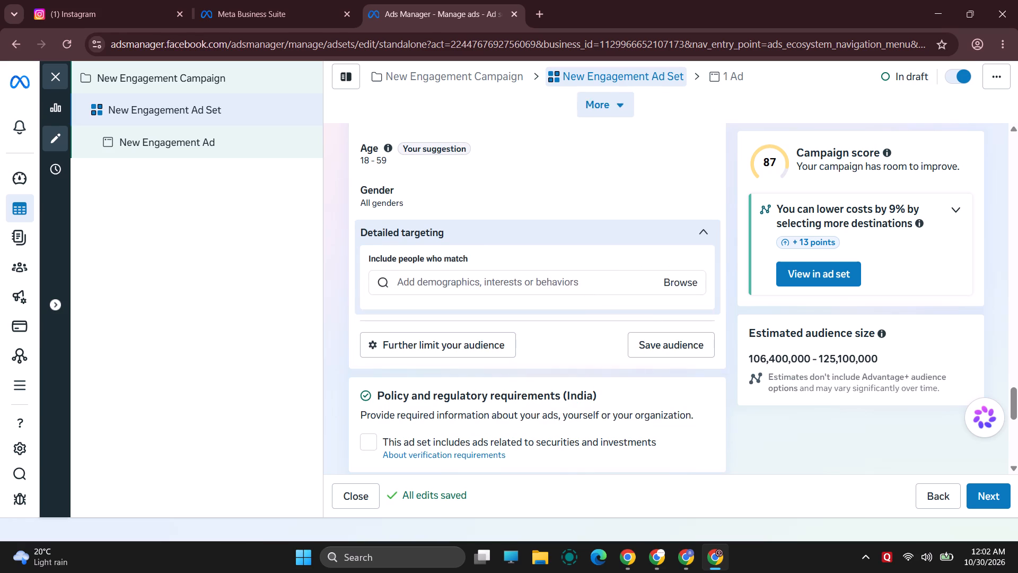
{"action": "left_click", "coordinate": [706, 198]}
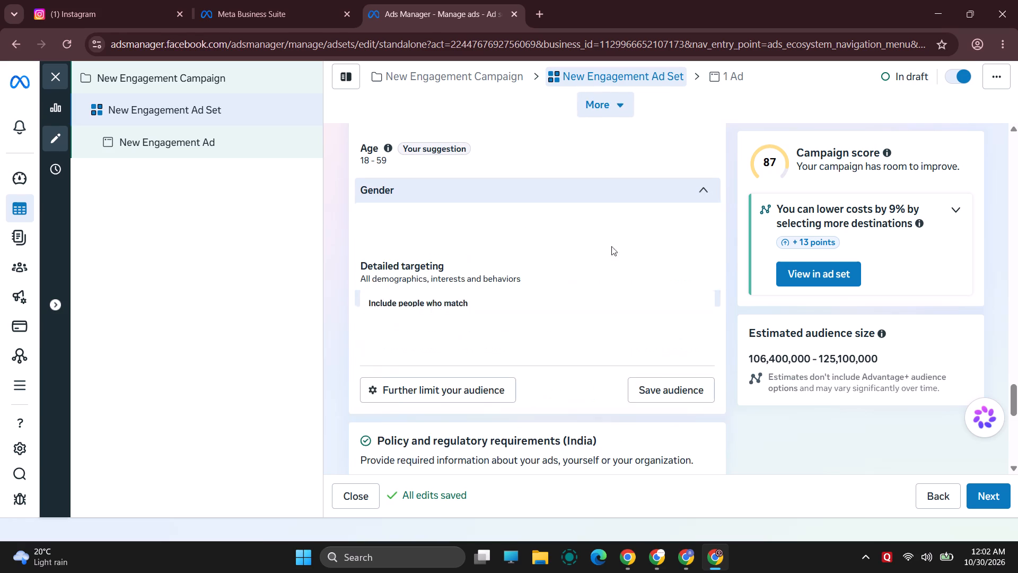
{"action": "left_click", "coordinate": [707, 192]}
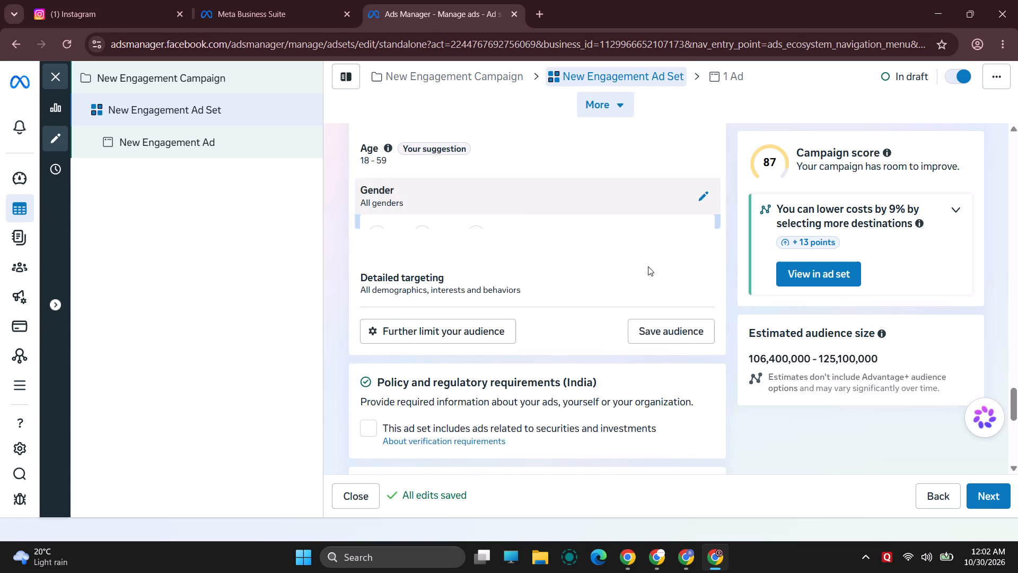
{"action": "left_click", "coordinate": [705, 241]}
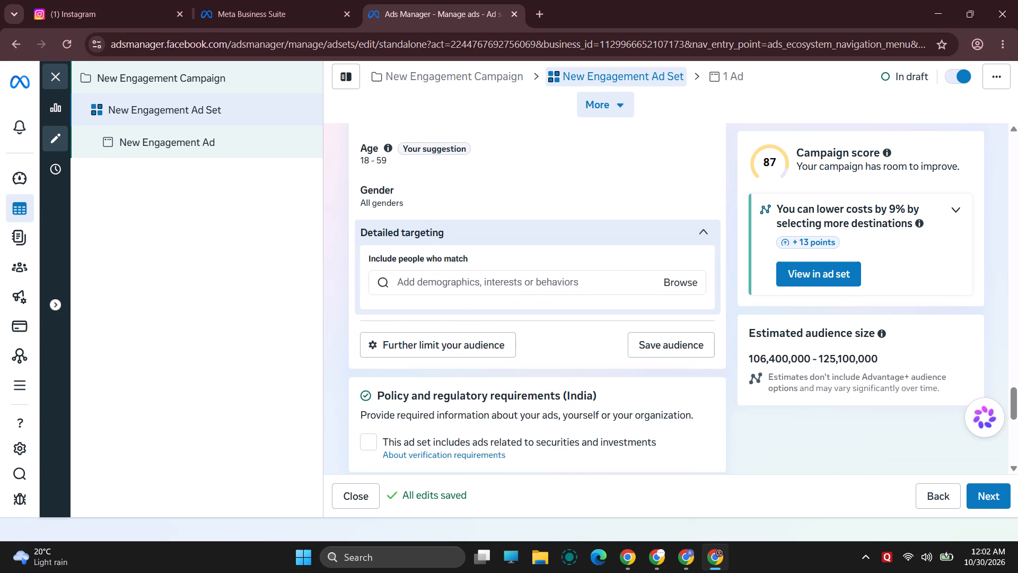
{"action": "left_click", "coordinate": [523, 281]}
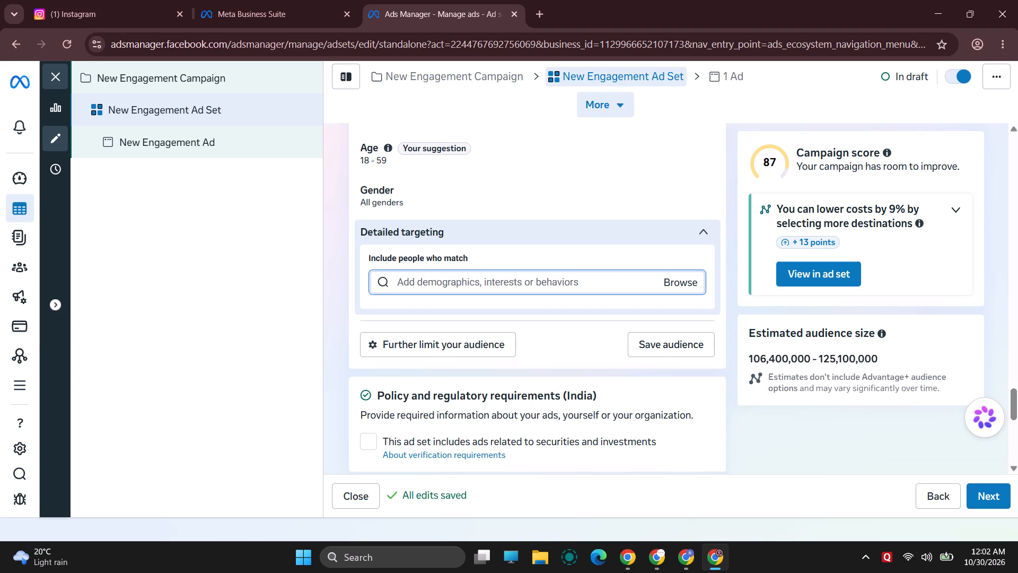
{"action": "type", "text": "iphone"}
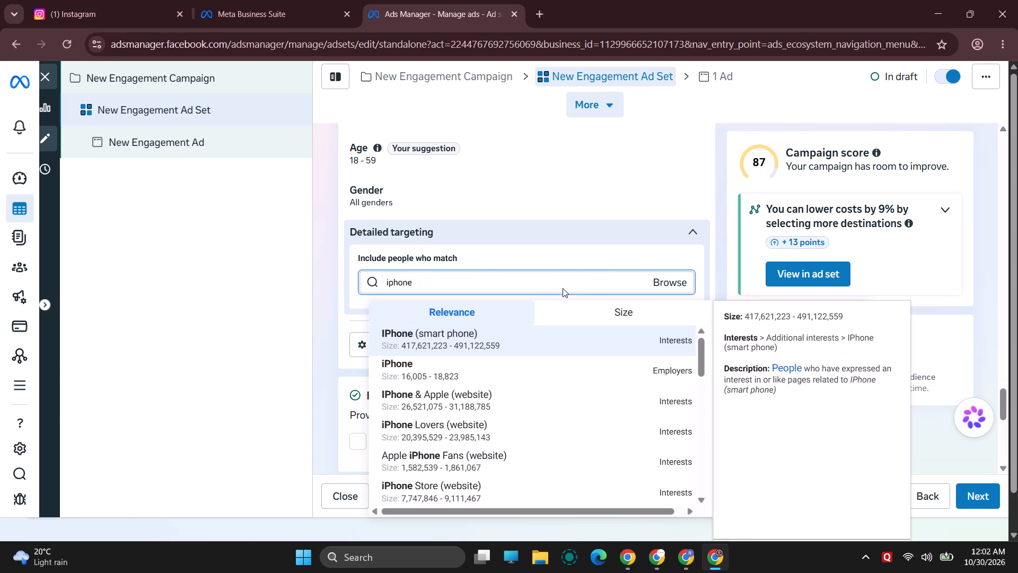
{"action": "left_click", "coordinate": [507, 344]}
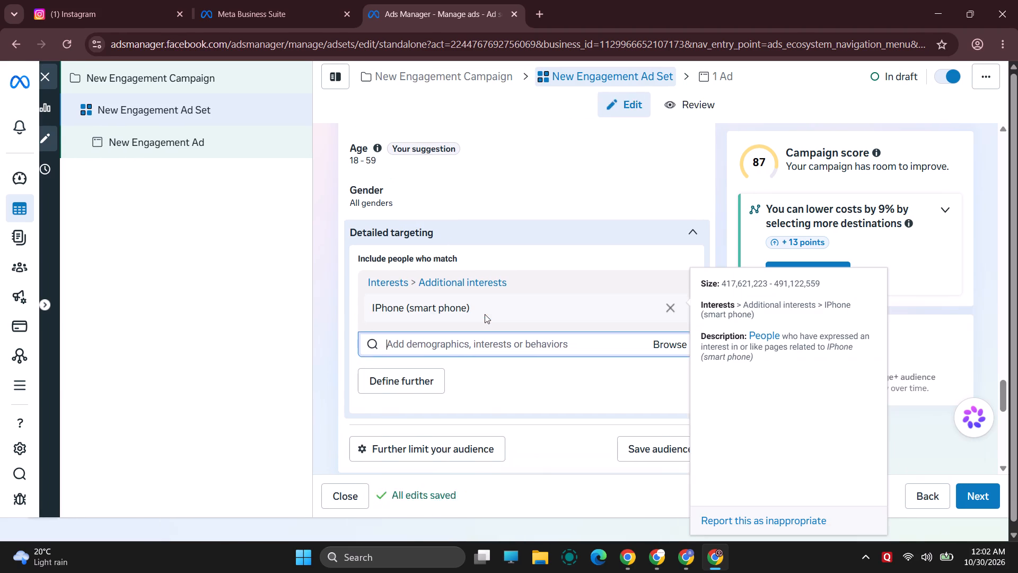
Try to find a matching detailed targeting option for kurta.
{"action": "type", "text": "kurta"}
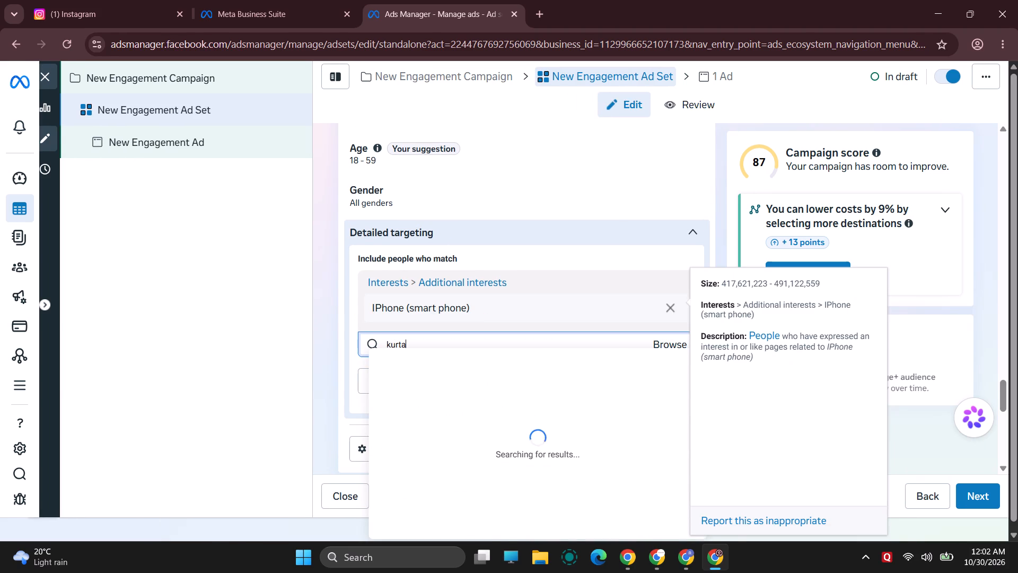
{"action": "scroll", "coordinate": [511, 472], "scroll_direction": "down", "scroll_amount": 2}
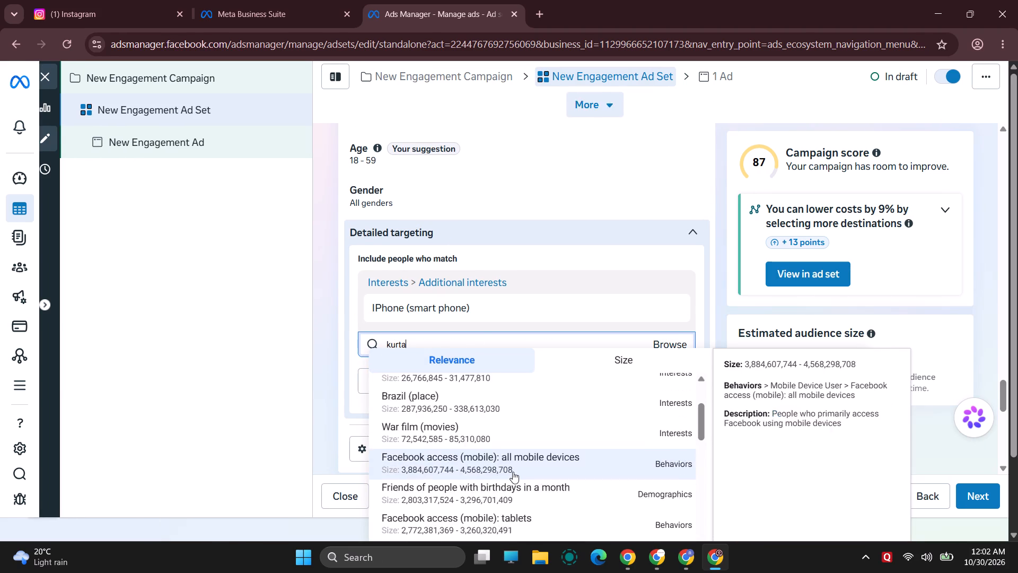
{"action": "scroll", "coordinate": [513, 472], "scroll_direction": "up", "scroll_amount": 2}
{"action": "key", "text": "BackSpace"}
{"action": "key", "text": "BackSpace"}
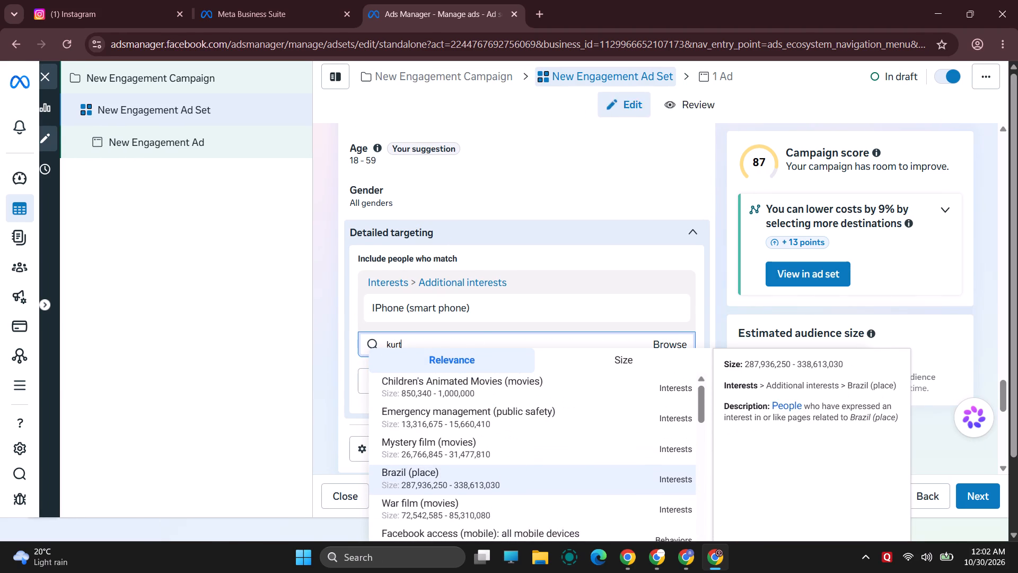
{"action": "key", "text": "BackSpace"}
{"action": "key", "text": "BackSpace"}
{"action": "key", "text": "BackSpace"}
Search for shopping and online shopping, and include the Shopping (retail) and Online shopping (retail) interests.
{"action": "type", "text": "shopping"}
{"action": "left_click", "coordinate": [495, 153]}
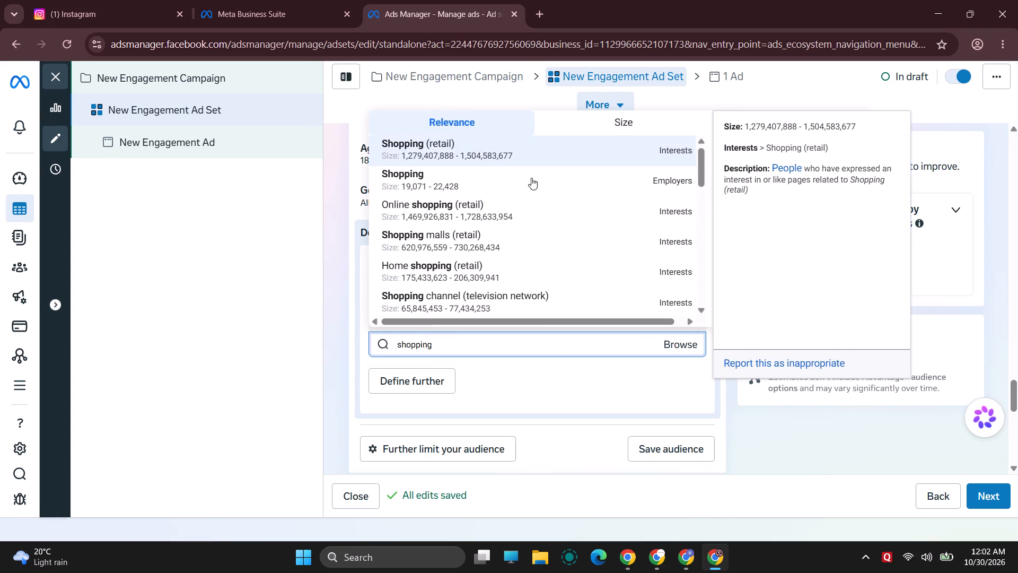
{"action": "type", "text": "online shopping"}
{"action": "left_click", "coordinate": [480, 170]}
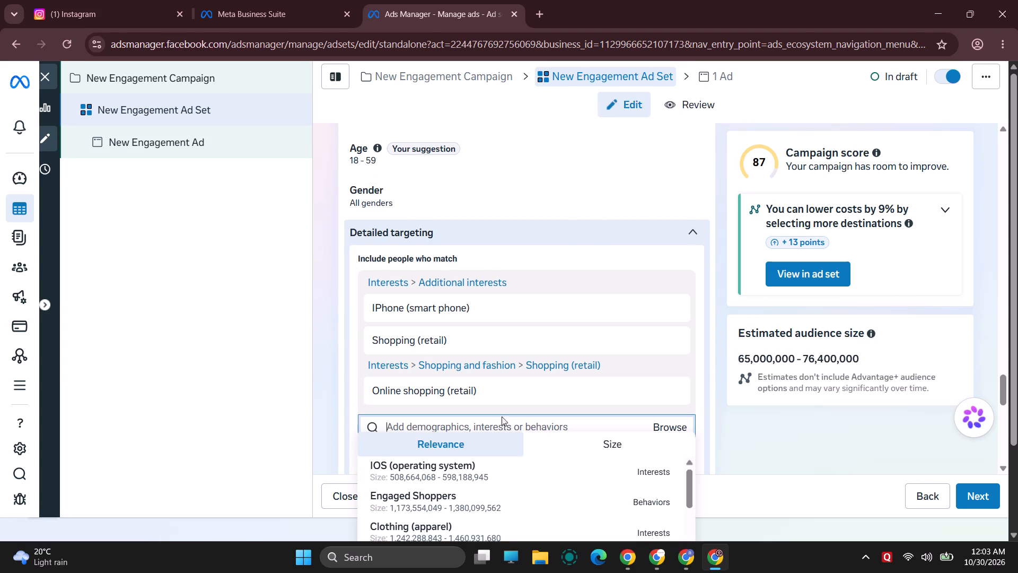
Include the suggested interests Clothing (apparel), Dresses (apparel) and Fashion accessories (accessories) in the detailed targeting.
{"action": "left_click", "coordinate": [461, 529]}
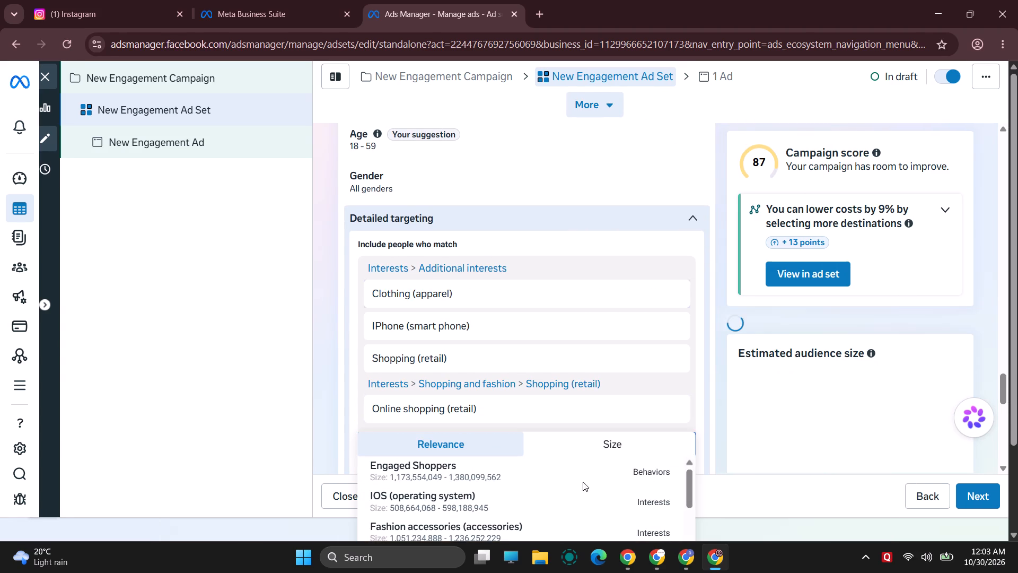
{"action": "scroll", "coordinate": [494, 477], "scroll_direction": "down", "scroll_amount": 1}
{"action": "left_click", "coordinate": [462, 498]}
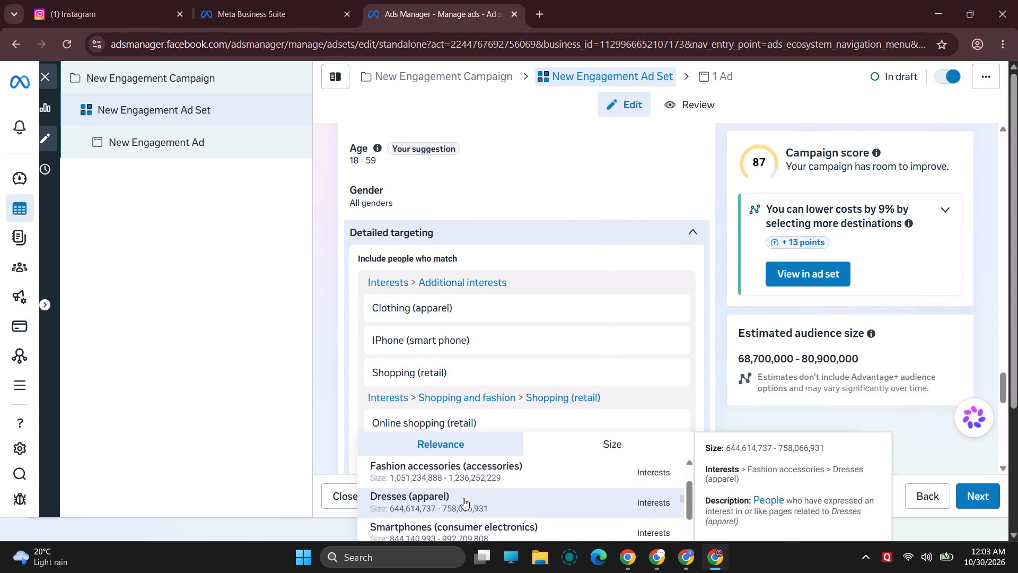
{"action": "left_click", "coordinate": [449, 498]}
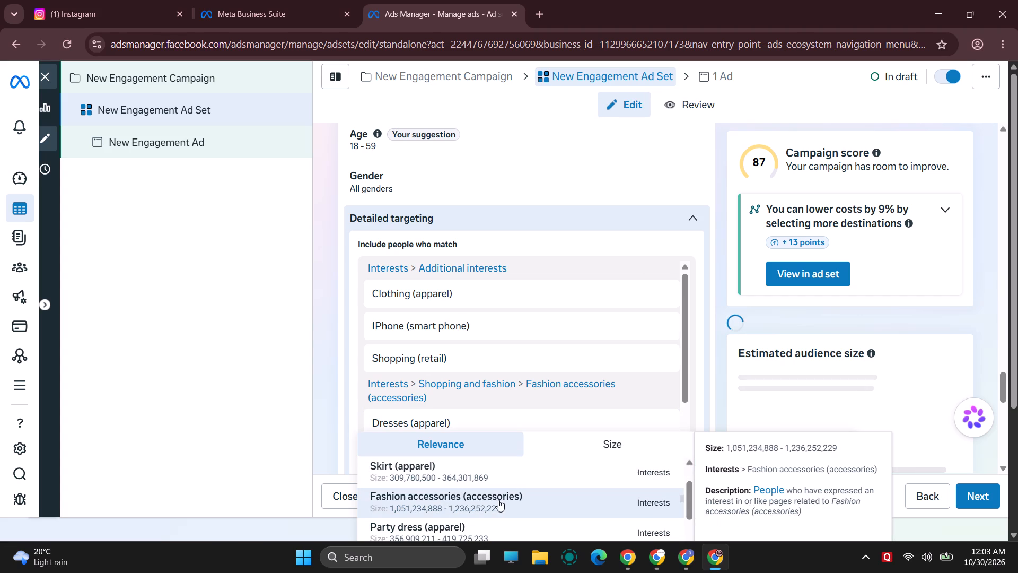
{"action": "left_click", "coordinate": [997, 248]}
Review the remaining ad set settings through brand safety and suitability, and proceed to the New Engagement Ad setup.
{"action": "scroll", "coordinate": [942, 280], "scroll_direction": "down", "scroll_amount": 3}
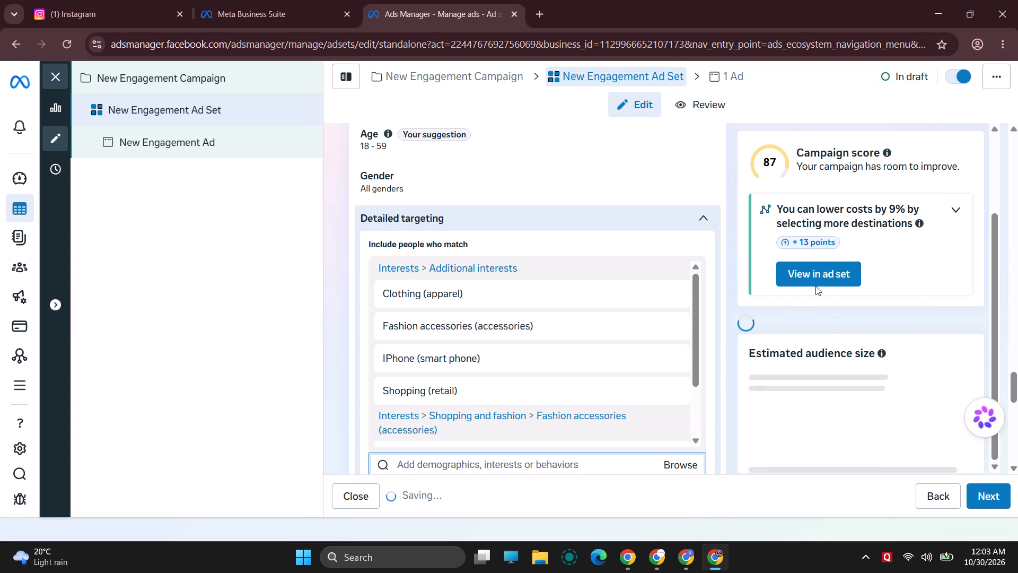
{"action": "scroll", "coordinate": [803, 322], "scroll_direction": "down", "scroll_amount": 3}
{"action": "left_click", "coordinate": [1006, 258]}
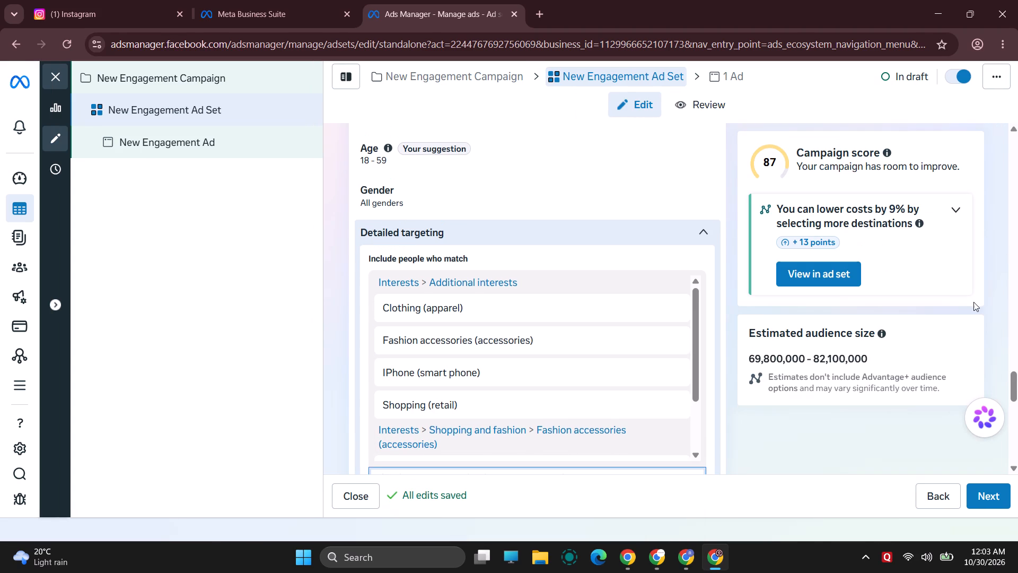
{"action": "scroll", "coordinate": [973, 303], "scroll_direction": "down", "scroll_amount": 2}
{"action": "scroll", "coordinate": [517, 277], "scroll_direction": "down", "scroll_amount": 2}
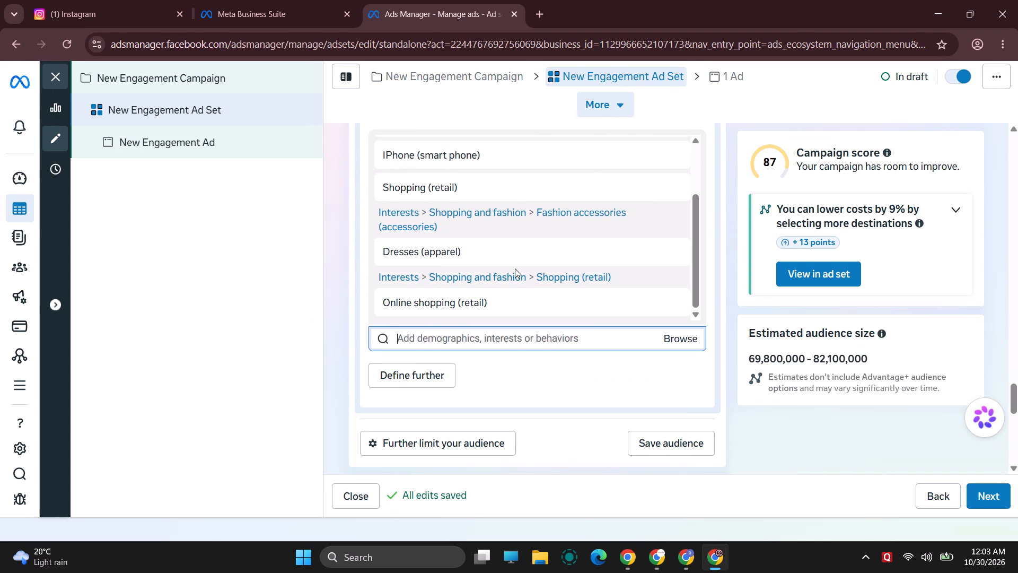
{"action": "scroll", "coordinate": [577, 301], "scroll_direction": "down", "scroll_amount": 5}
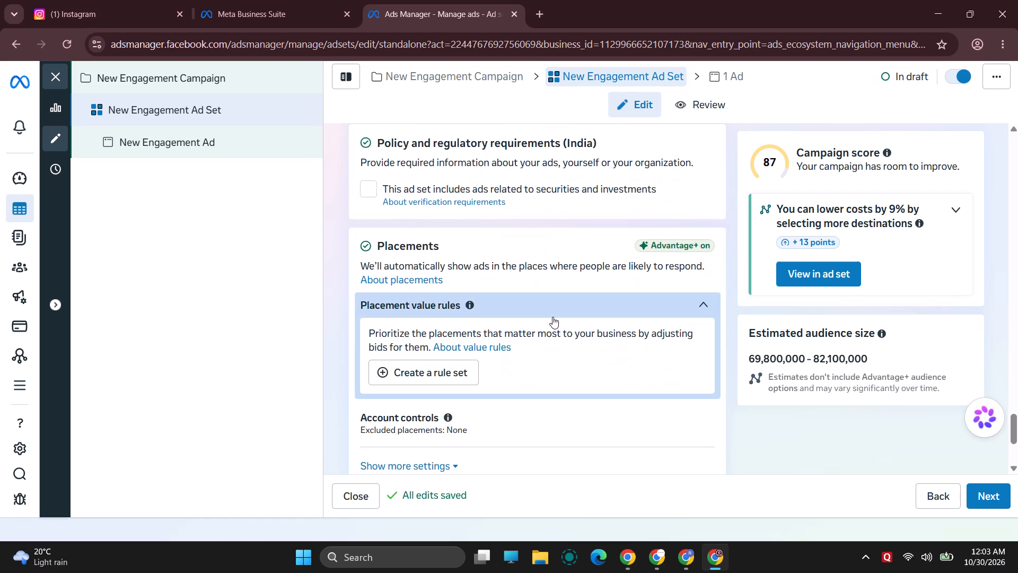
{"action": "scroll", "coordinate": [552, 317], "scroll_direction": "down", "scroll_amount": 11}
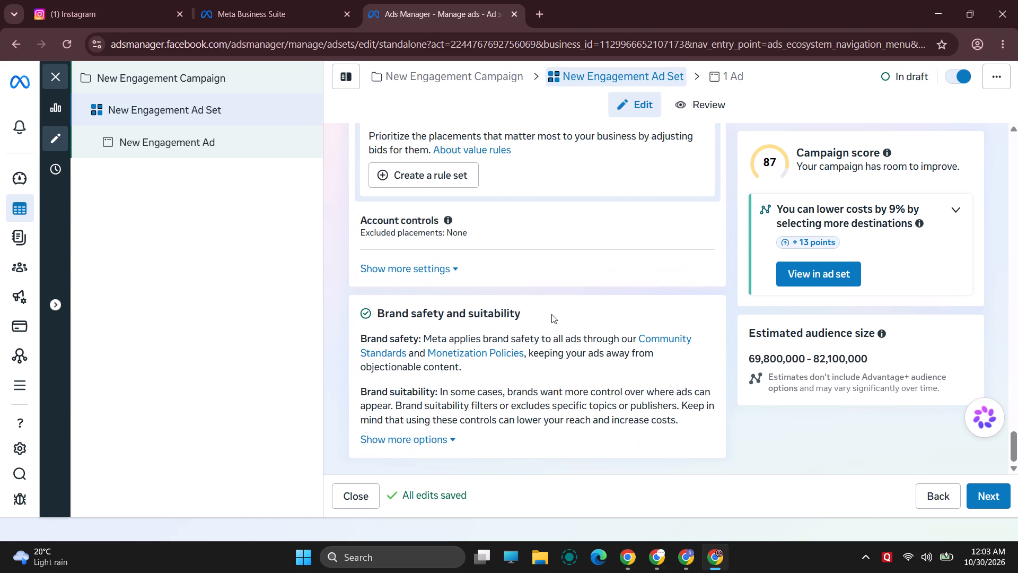
{"action": "left_click", "coordinate": [988, 501]}
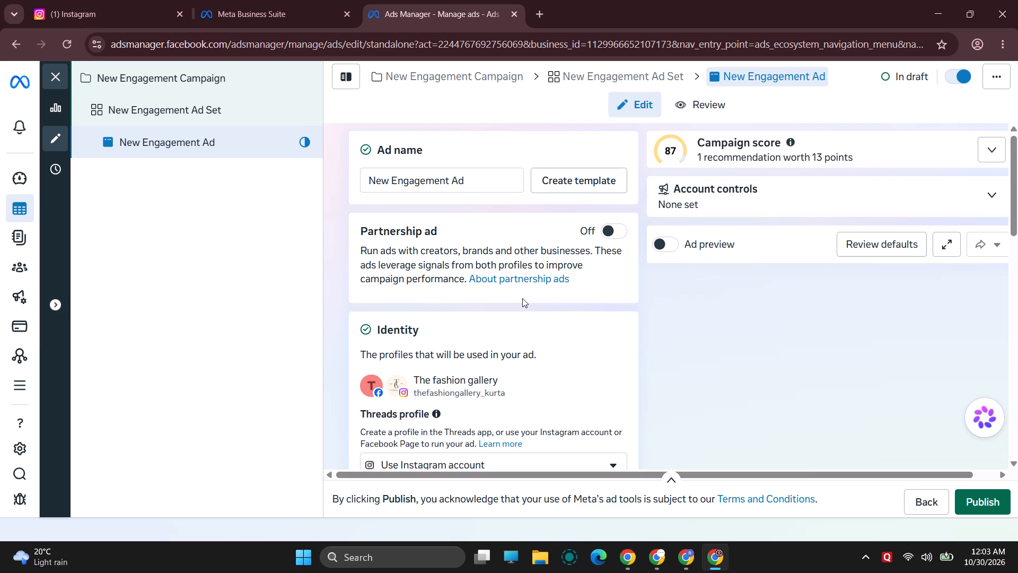
Choose Single image or video as the ad format in the ad setup.
{"action": "scroll", "coordinate": [522, 298], "scroll_direction": "down", "scroll_amount": 4}
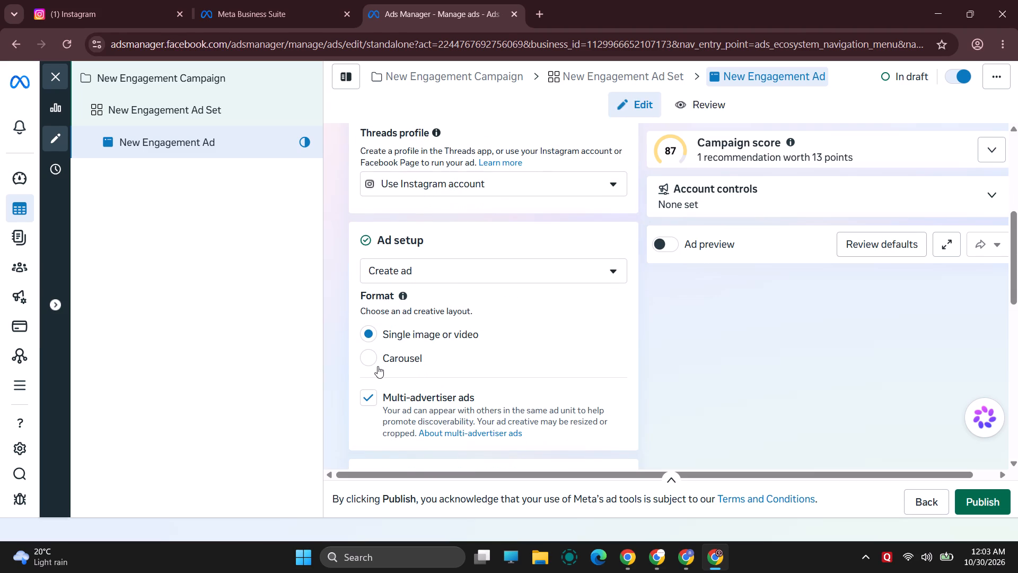
{"action": "left_click", "coordinate": [436, 329]}
Start setting up the ad creative and select the first 640 × 1136 Instagram video as its media.
{"action": "scroll", "coordinate": [593, 348], "scroll_direction": "down", "scroll_amount": 2}
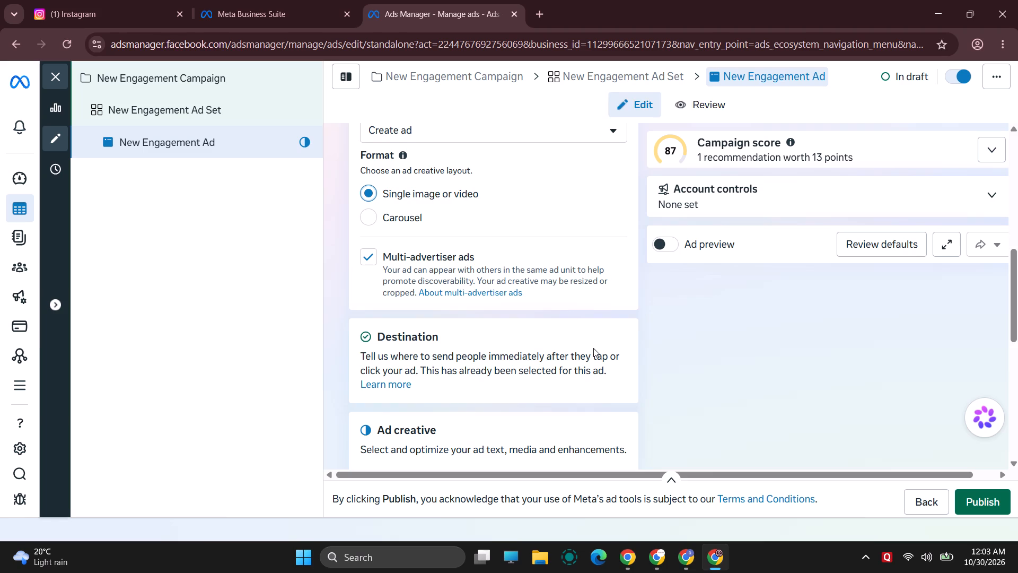
{"action": "scroll", "coordinate": [593, 348], "scroll_direction": "down", "scroll_amount": 3}
{"action": "left_click", "coordinate": [454, 288]}
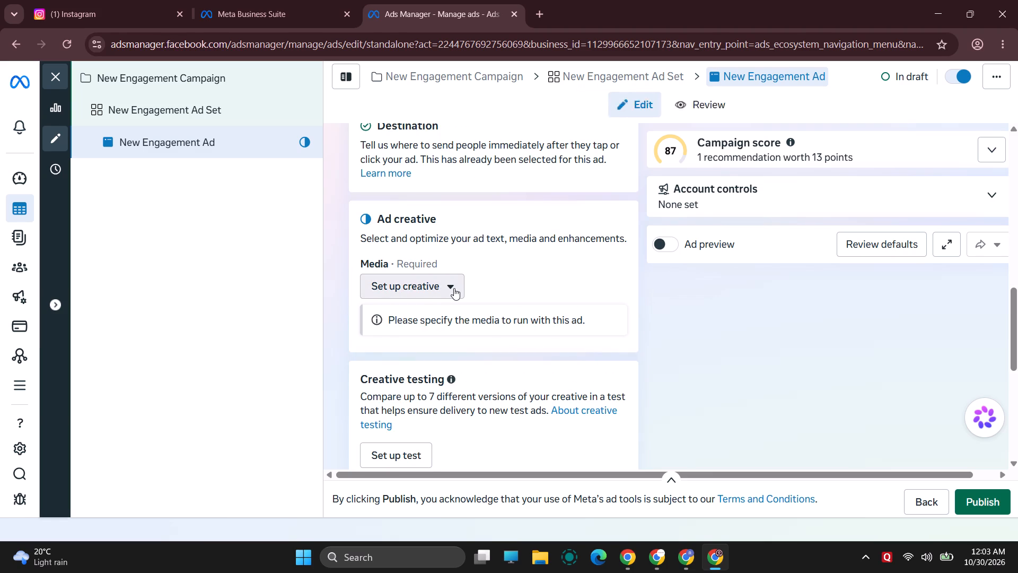
{"action": "left_click", "coordinate": [429, 345]}
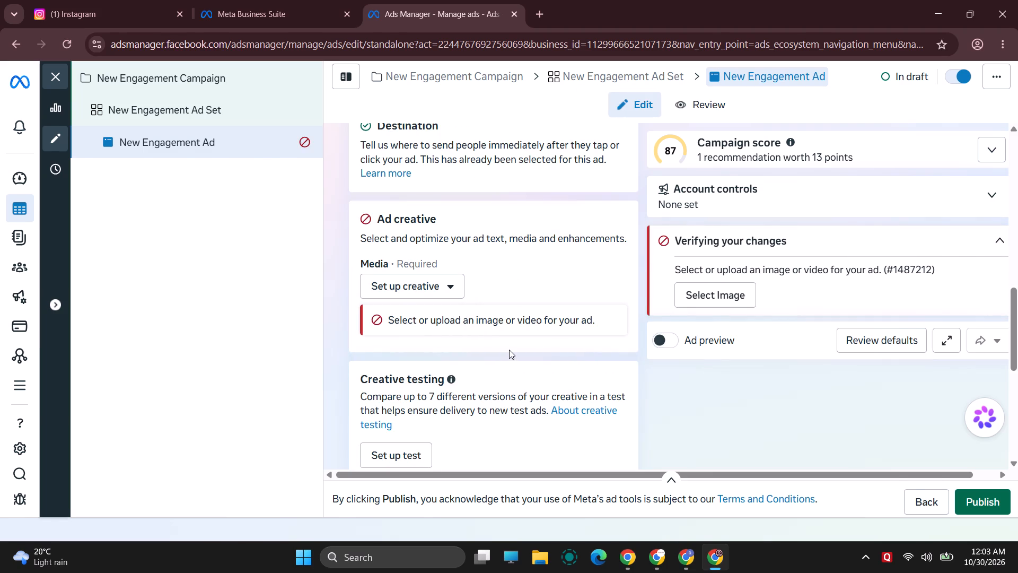
{"action": "left_click", "coordinate": [40, 299]}
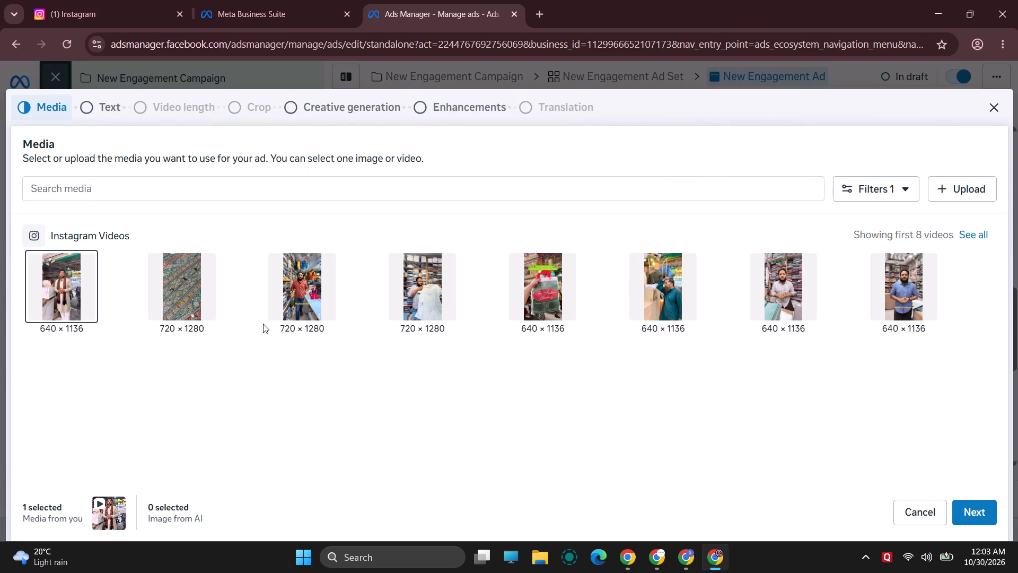
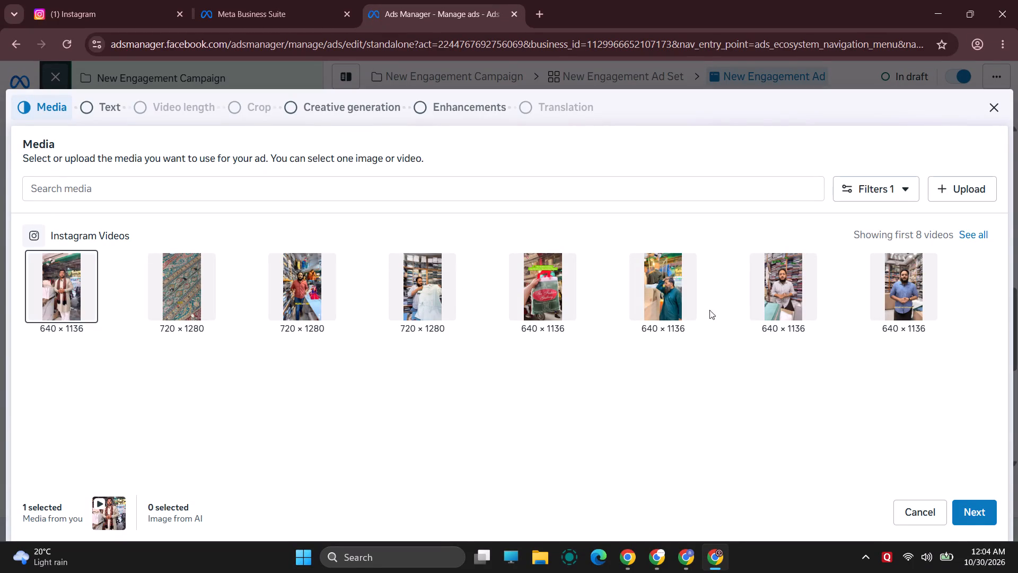
Use the first Instagram video, 640 × 1136, as the ad's media and continue to the text setup.
{"action": "left_click", "coordinate": [284, 406]}
{"action": "left_click", "coordinate": [120, 393]}
{"action": "left_click", "coordinate": [75, 306]}
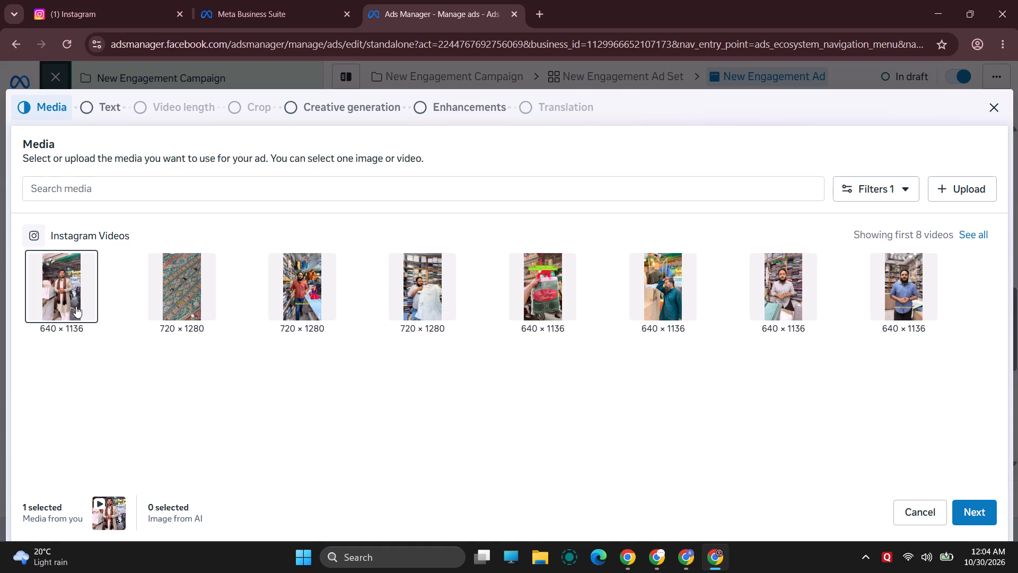
{"action": "left_click", "coordinate": [986, 507]}
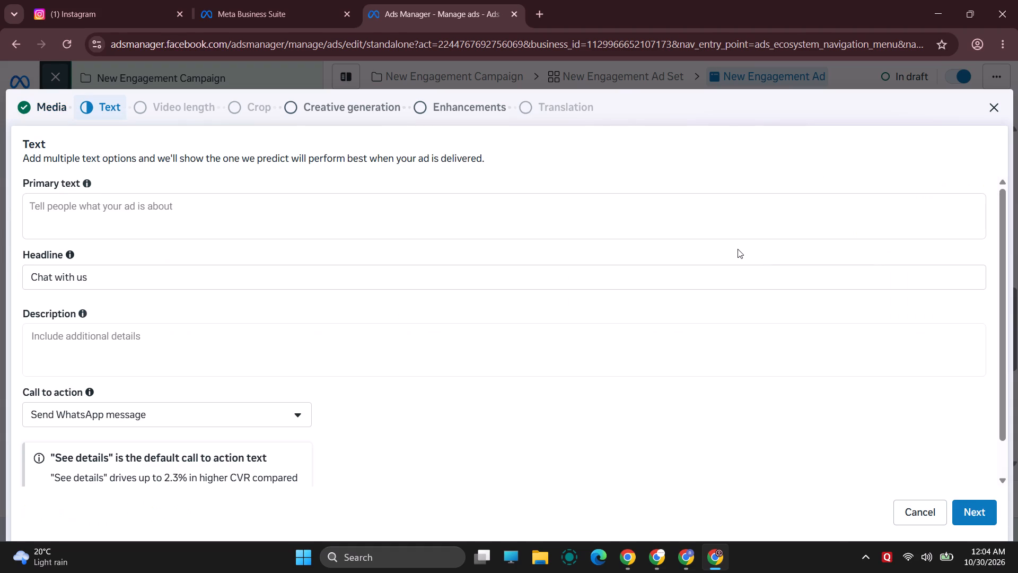
Enter the ad's primary text, beginning "To Place your order, Whatsapp us at".
{"action": "left_click", "coordinate": [344, 220]}
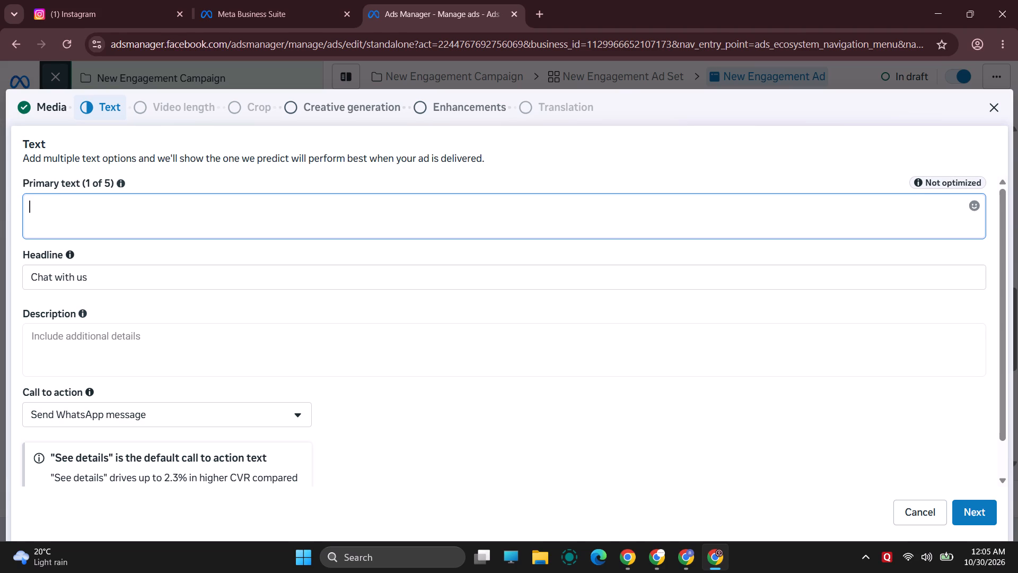
{"action": "scroll", "coordinate": [457, 318], "scroll_direction": "down", "scroll_amount": 2}
{"action": "scroll", "coordinate": [484, 378], "scroll_direction": "down", "scroll_amount": 2}
{"action": "scroll", "coordinate": [483, 382], "scroll_direction": "up", "scroll_amount": 2}
{"action": "left_click", "coordinate": [172, 212]}
{"action": "left_click", "coordinate": [148, 349]}
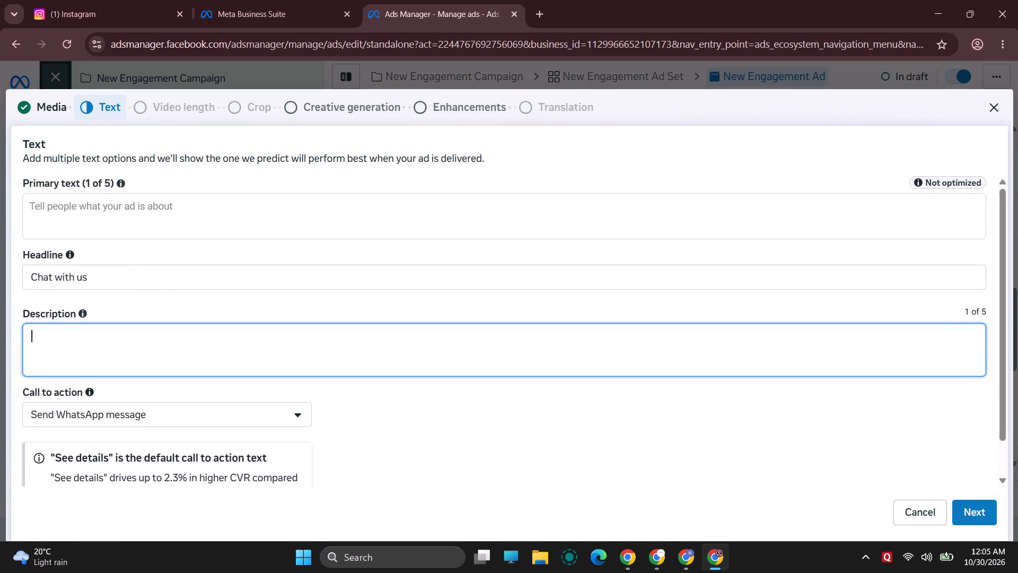
{"action": "left_click", "coordinate": [170, 214]}
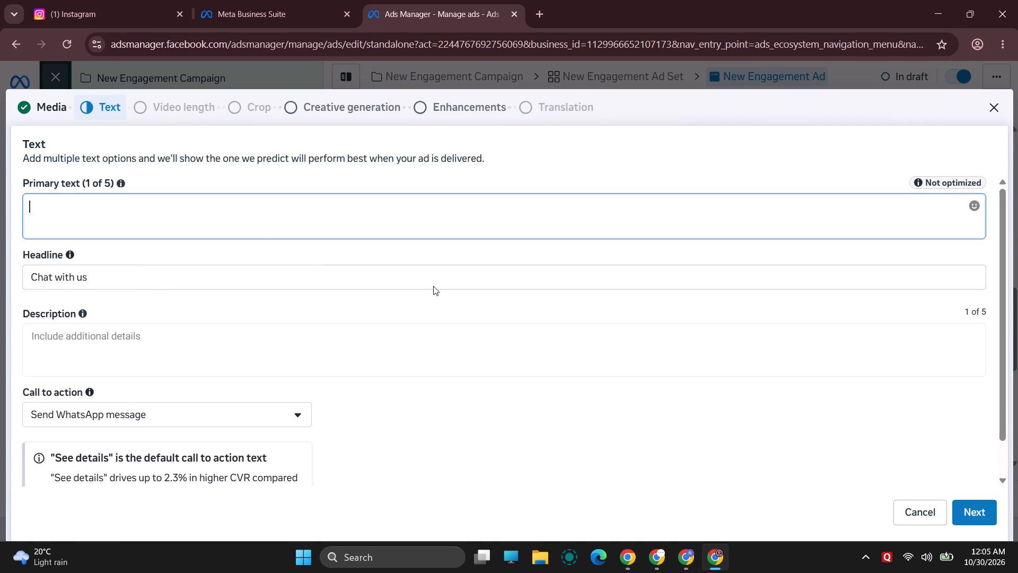
{"action": "scroll", "coordinate": [547, 394], "scroll_direction": "down", "scroll_amount": 4}
{"action": "scroll", "coordinate": [521, 390], "scroll_direction": "up", "scroll_amount": 5}
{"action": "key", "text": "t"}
{"action": "key", "text": "BackSpace"}
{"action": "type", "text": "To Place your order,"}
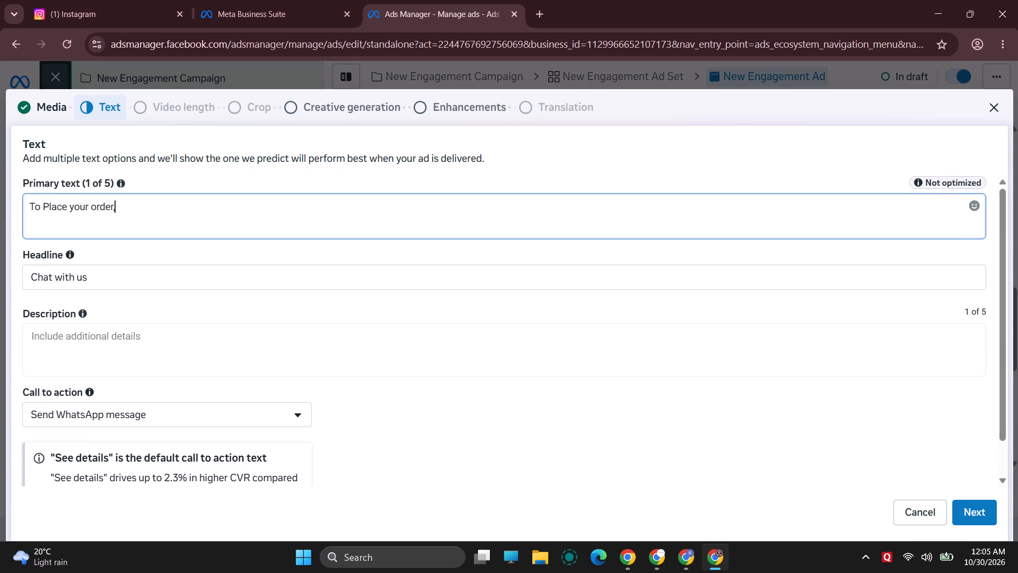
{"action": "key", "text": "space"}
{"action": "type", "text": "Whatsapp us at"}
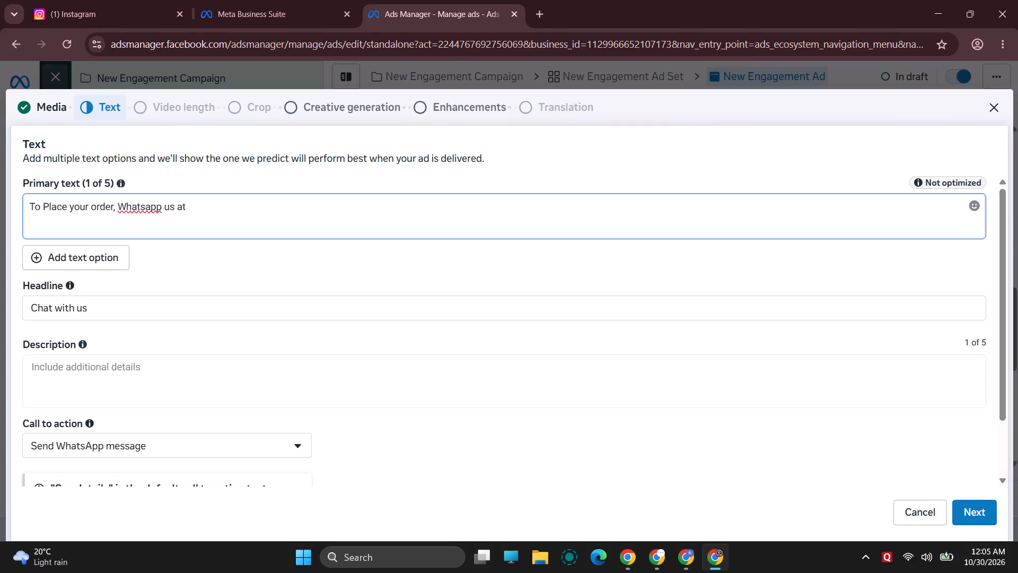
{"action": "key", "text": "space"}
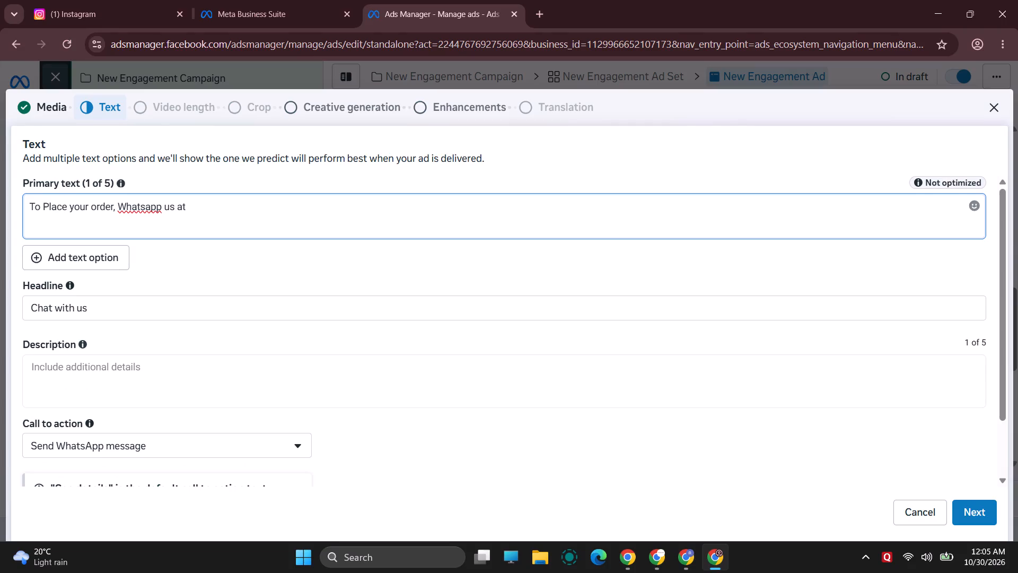
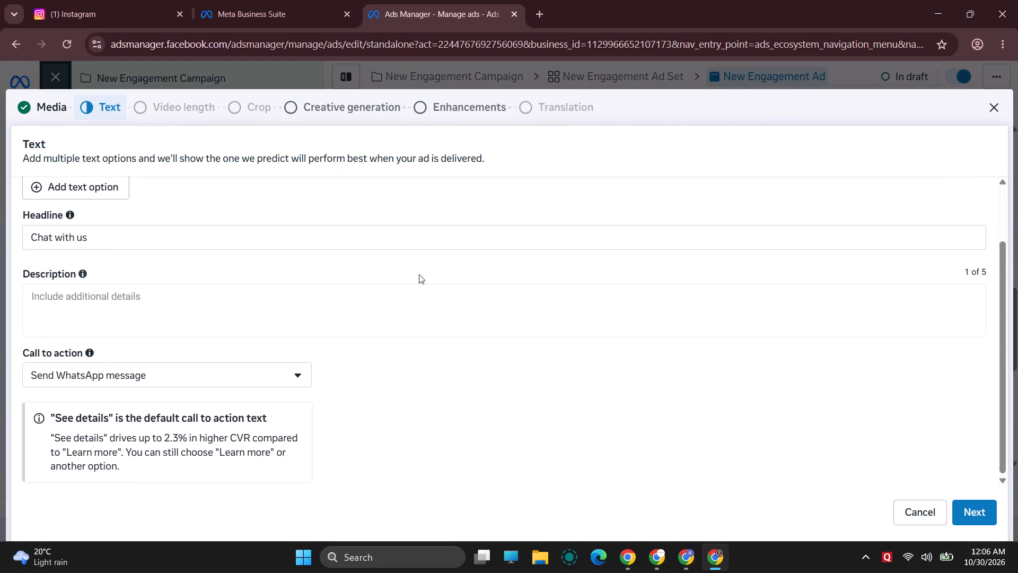
Write the ad description, starting with "This Diwali, elevate your".
{"action": "left_click", "coordinate": [296, 313]}
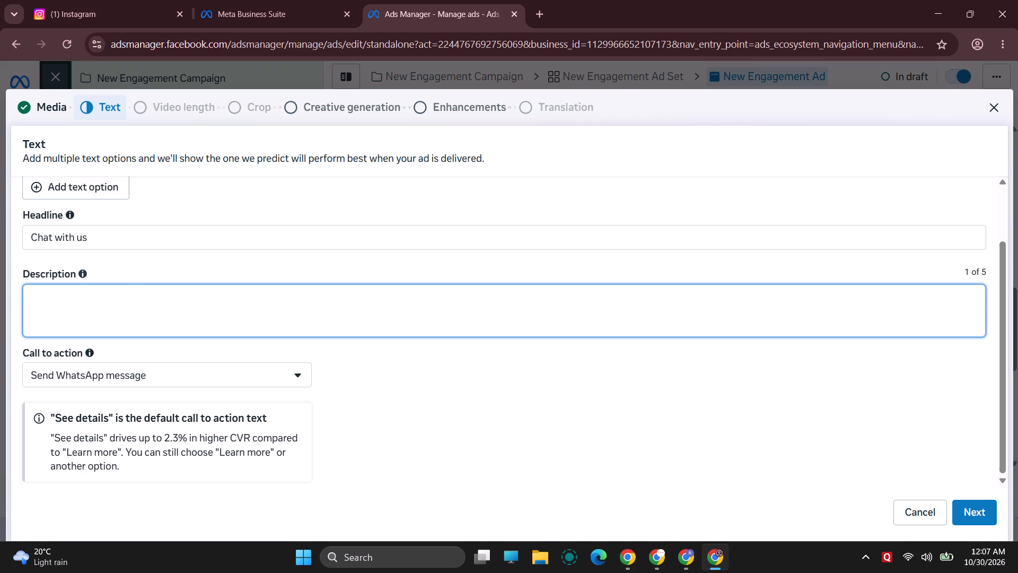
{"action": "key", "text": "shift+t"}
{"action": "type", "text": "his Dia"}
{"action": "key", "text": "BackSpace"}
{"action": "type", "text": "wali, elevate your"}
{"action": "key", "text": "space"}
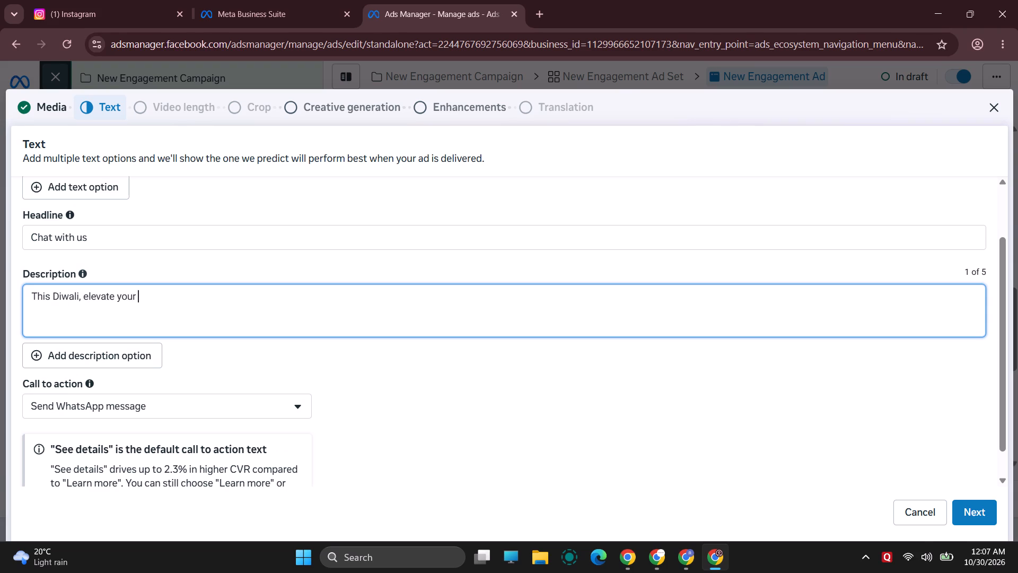
Continue the ad description's opening sentence with "traditional look wth Jacquard Krtas at Fashion Gallery".
{"action": "type", "text": "traditional"}
{"action": "key", "text": "space"}
{"action": "type", "text": "look w"}
{"action": "type", "text": "th"}
{"action": "key", "text": "space"}
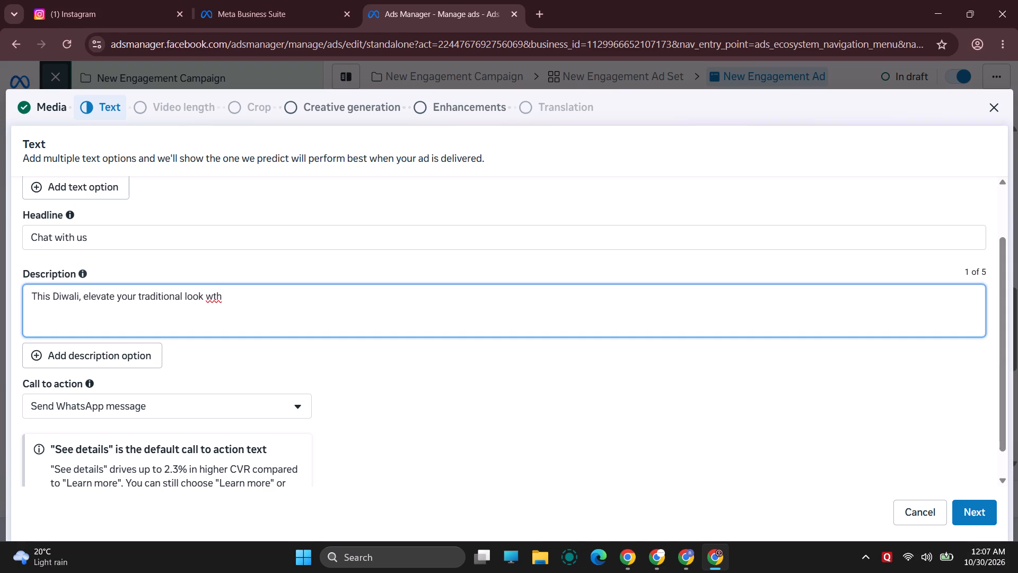
{"action": "type", "text": "Jac"}
{"action": "type", "text": "quard Krtas"}
{"action": "key", "text": "space"}
{"action": "type", "text": "at Fashion Gallery"}
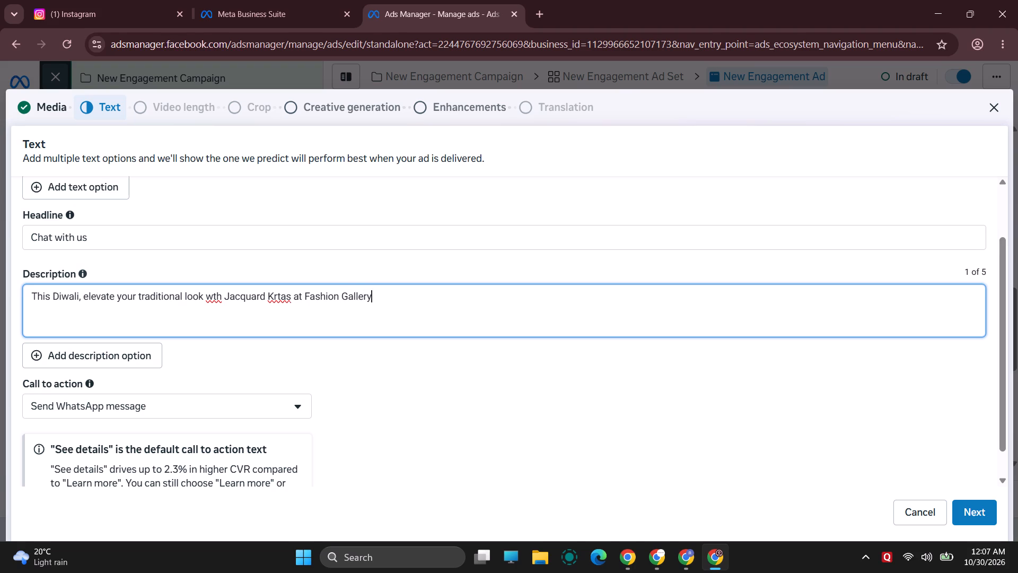
{"action": "key", "text": "slash"}
{"action": "key", "text": "BackSpace"}
Extend the ad description with ". Perfect for festive gathering, Diwali dinners, family celebrations and special occasion".
{"action": "type", "text": ". Perfect for festive gathering"}
{"action": "type", "text": ", Diwai"}
{"action": "key", "text": "space"}
{"action": "type", "text": "d"}
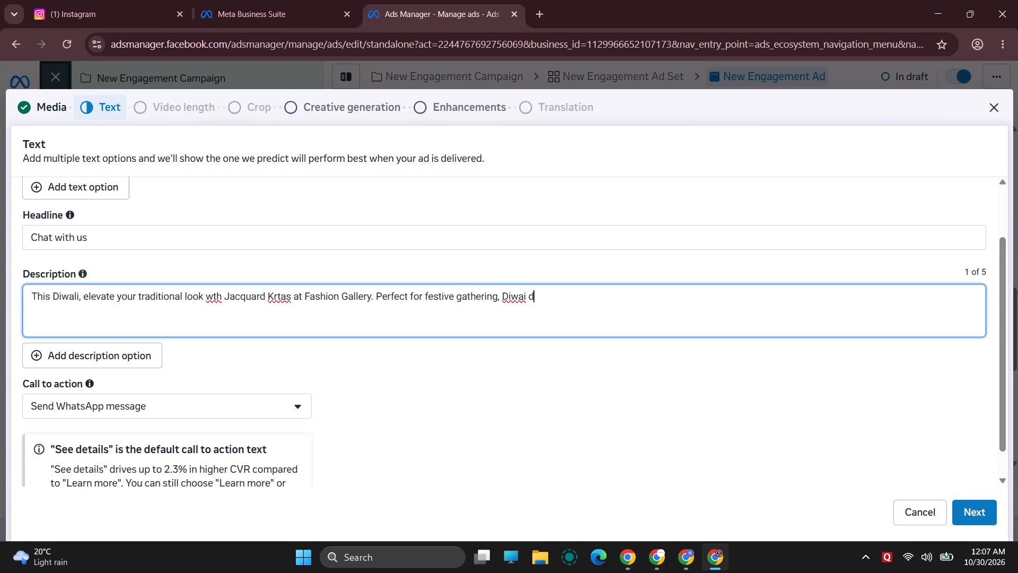
{"action": "key", "text": "BackSpace"}
{"action": "key", "text": "BackSpace"}
{"action": "key", "text": "BackSpace"}
{"action": "type", "text": "li dinners, family"}
{"action": "key", "text": "space"}
{"action": "type", "text": "celebrations and special"}
{"action": "key", "text": "space"}
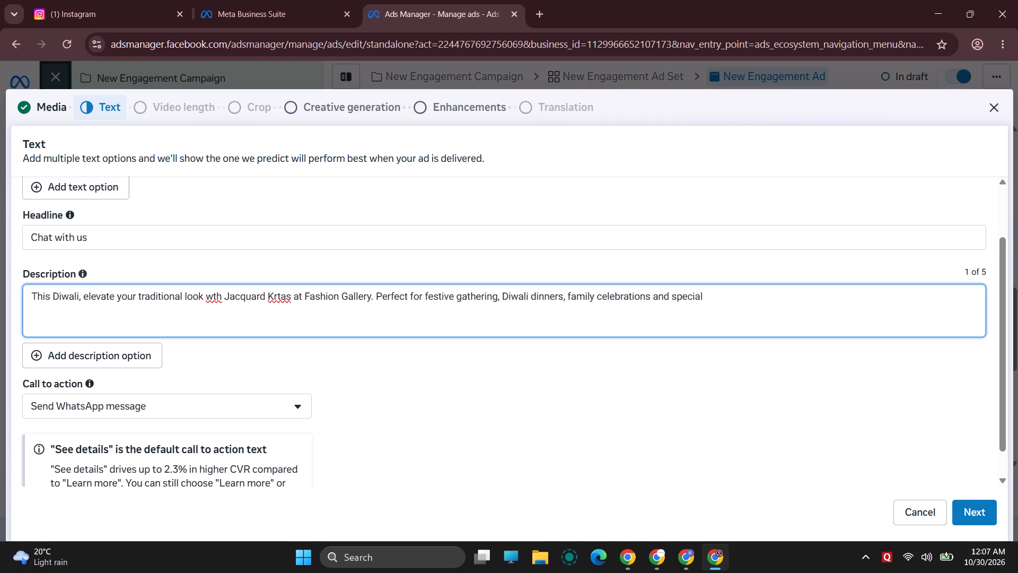
{"action": "key", "text": "c"}
{"action": "key", "text": "BackSpace"}
{"action": "type", "text": "occasion"}
Add ", these kurtas bring together elegant texture" to the ad description.
{"action": "type", "text": ", these"}
{"action": "key", "text": "space"}
{"action": "type", "text": "krtas"}
{"action": "key", "text": "space"}
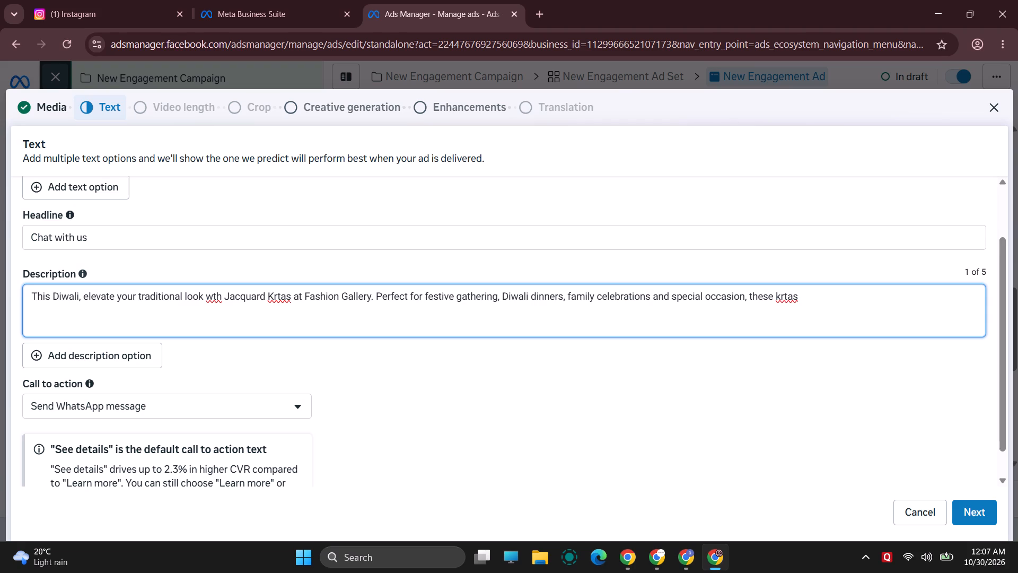
{"action": "key", "text": "BackSpace"}
{"action": "key", "text": "BackSpace"}
{"action": "key", "text": "BackSpace"}
{"action": "key", "text": "BackSpace"}
{"action": "key", "text": "BackSpace"}
{"action": "type", "text": "urtas"}
{"action": "key", "text": "space"}
{"action": "type", "text": "bring tohe"}
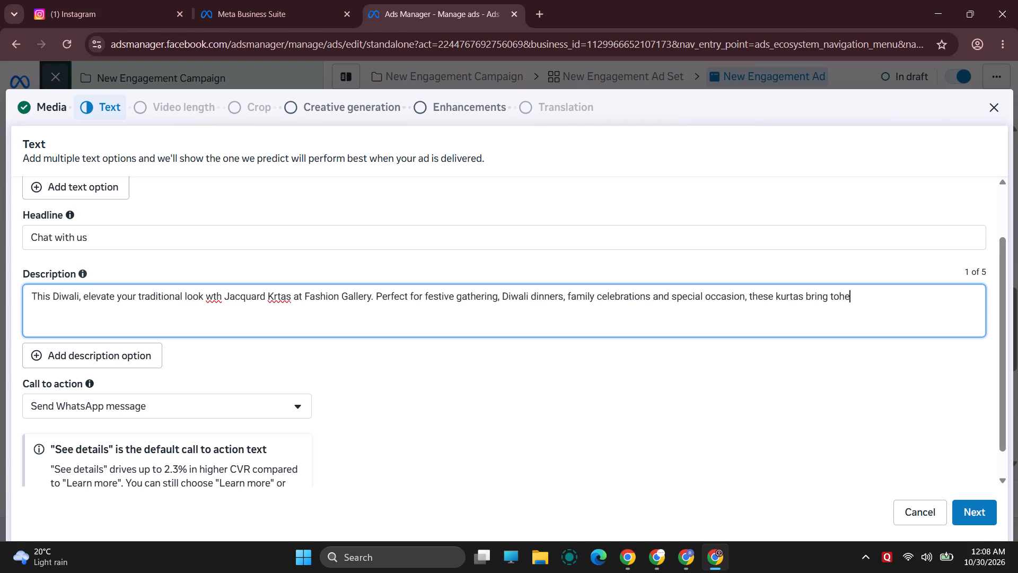
{"action": "key", "text": "BackSpace"}
{"action": "key", "text": "BackSpace"}
{"action": "type", "text": "gh"}
{"action": "key", "text": "BackSpace"}
{"action": "type", "text": "ether"}
{"action": "key", "text": "space"}
{"action": "type", "text": "elegant texture"}
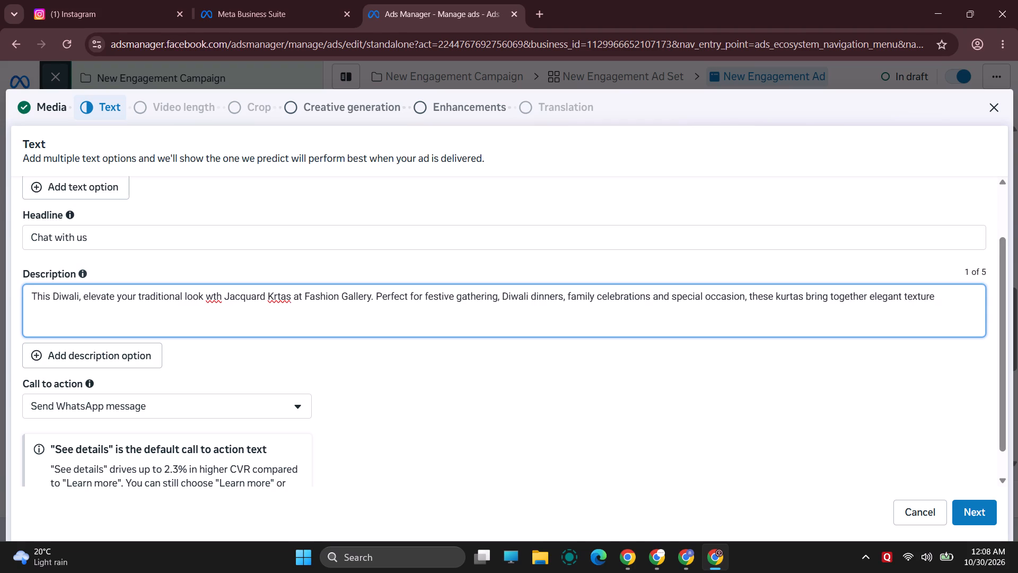
Finish the ad description with ", understand designs and a timeless traditional look.".
{"action": "type", "text": ", une"}
{"action": "key", "text": "BackSpace"}
{"action": "type", "text": "derstandd"}
{"action": "key", "text": "space"}
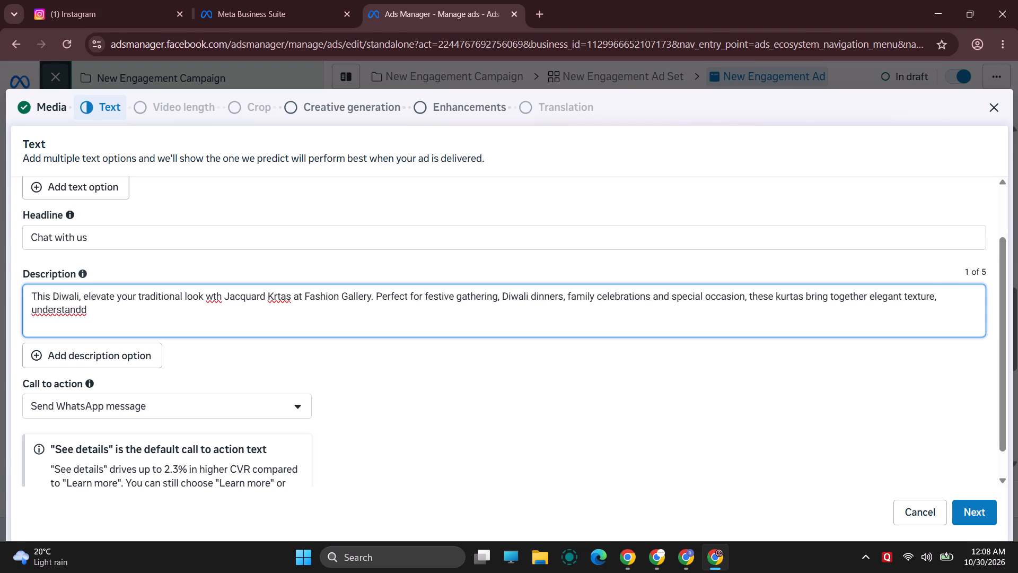
{"action": "key", "text": "d"}
{"action": "key", "text": "BackSpace"}
{"action": "key", "text": "BackSpace"}
{"action": "key", "text": "BackSpace"}
{"action": "key", "text": "space"}
{"action": "type", "text": "design"}
{"action": "type", "text": "s and a"}
{"action": "key", "text": "space"}
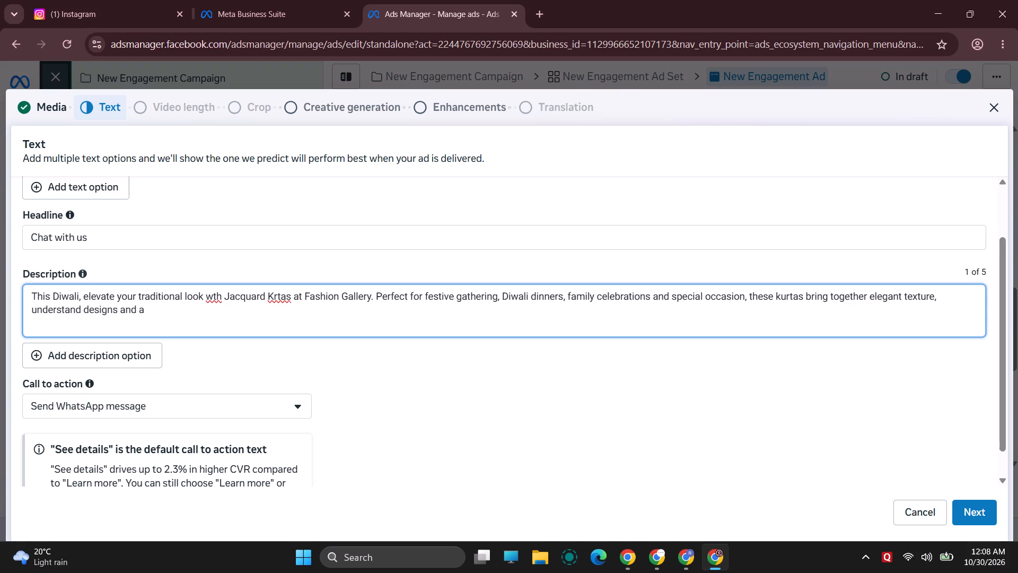
{"action": "type", "text": "timee"}
{"action": "key", "text": "BackSpace"}
{"action": "type", "text": "less traditio"}
{"action": "key", "text": "BackSpace"}
{"action": "key", "text": "BackSpace"}
{"action": "key", "text": "BackSpace"}
{"action": "key", "text": "BackSpace"}
{"action": "key", "text": "BackSpace"}
{"action": "key", "text": "BackSpace"}
{"action": "key", "text": "BackSpace"}
{"action": "key", "text": "BackSpace"}
{"action": "key", "text": "BackSpace"}
{"action": "type", "text": "trafition"}
{"action": "key", "text": "BackSpace"}
{"action": "key", "text": "BackSpace"}
{"action": "key", "text": "BackSpace"}
{"action": "key", "text": "BackSpace"}
{"action": "key", "text": "BackSpace"}
{"action": "key", "text": "BackSpace"}
{"action": "type", "text": "dt"}
{"action": "key", "text": "BackSpace"}
{"action": "type", "text": "itional"}
{"action": "key", "text": "space"}
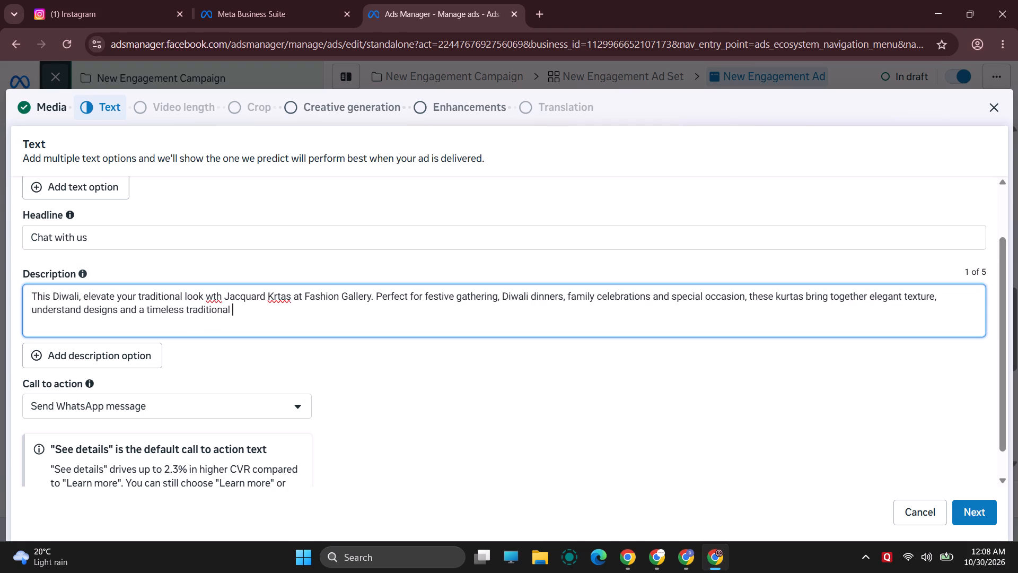
{"action": "type", "text": "look."}
Accept the ad text and proceed through creative generation to the Advantage+ creative enhancements.
{"action": "scroll", "coordinate": [416, 372], "scroll_direction": "down", "scroll_amount": 2}
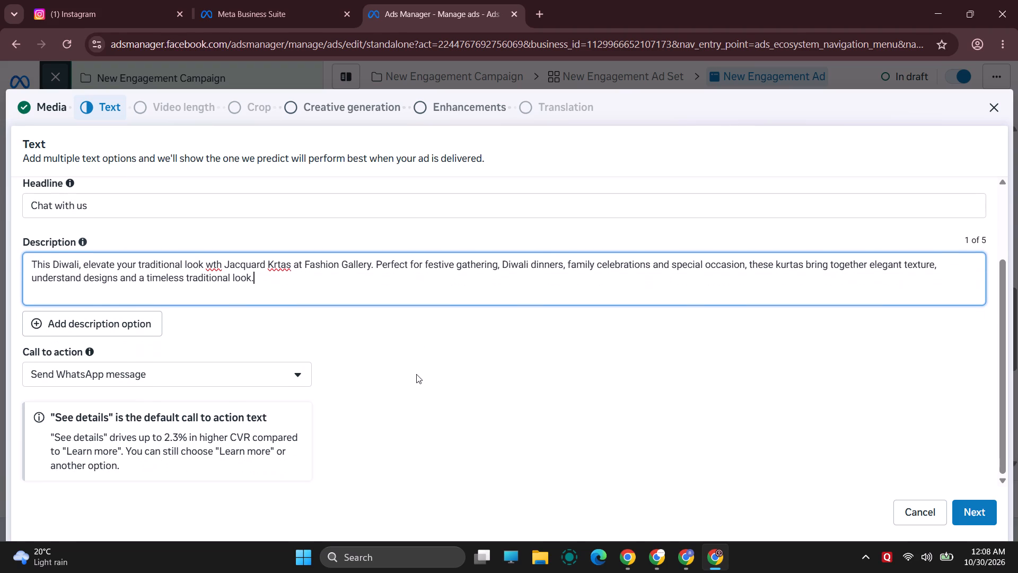
{"action": "left_click", "coordinate": [988, 516]}
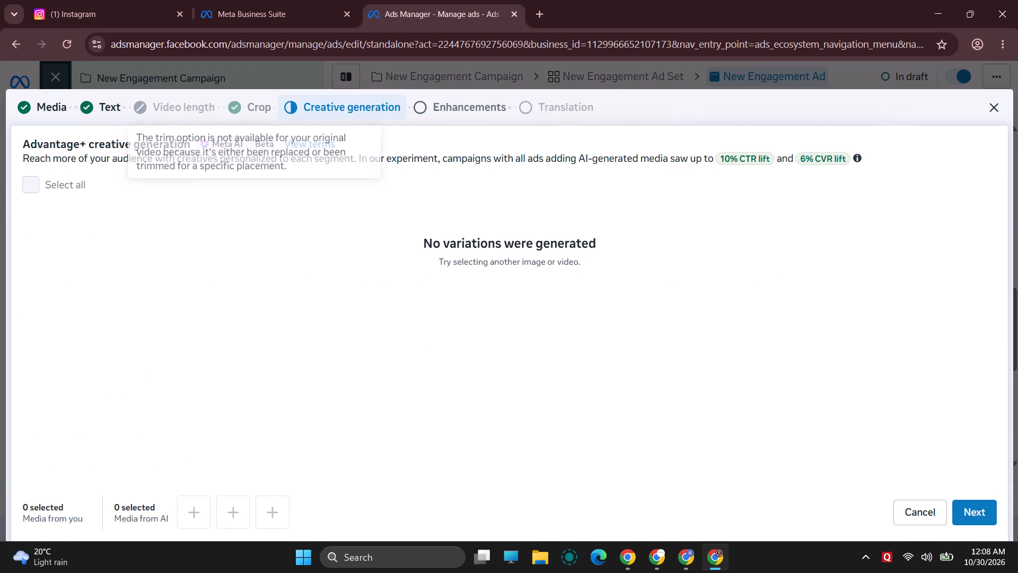
{"action": "left_click", "coordinate": [424, 295]}
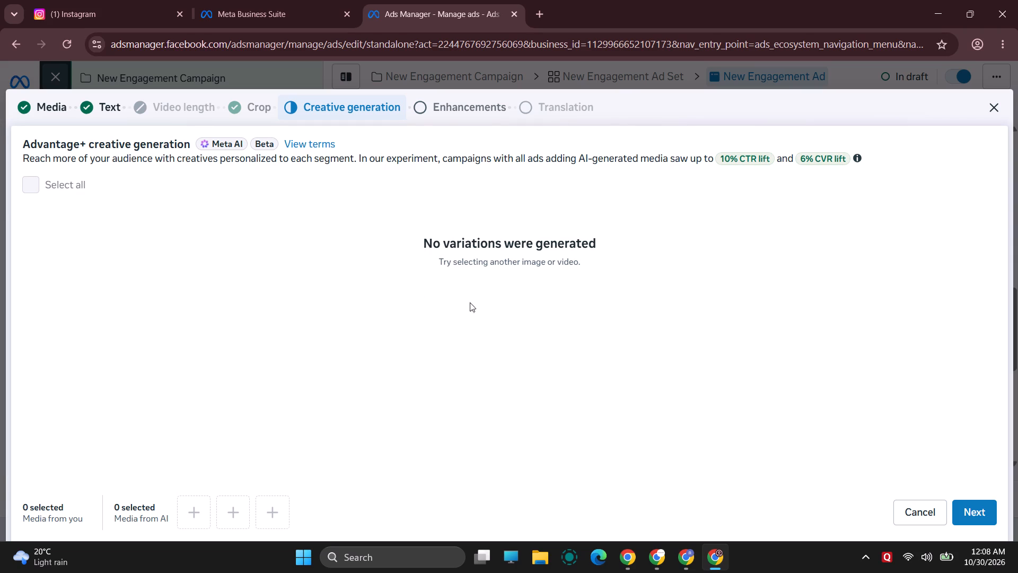
{"action": "left_click", "coordinate": [985, 510]}
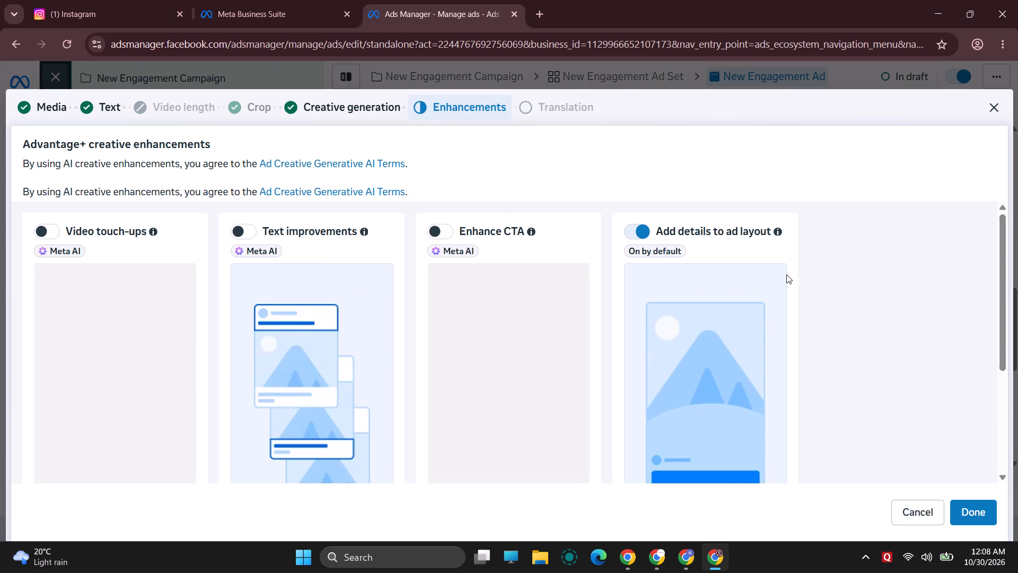
Review the Advantage+ creative enhancement previews and play the Enhance CTA preview video.
{"action": "scroll", "coordinate": [734, 286], "scroll_direction": "down", "scroll_amount": 1}
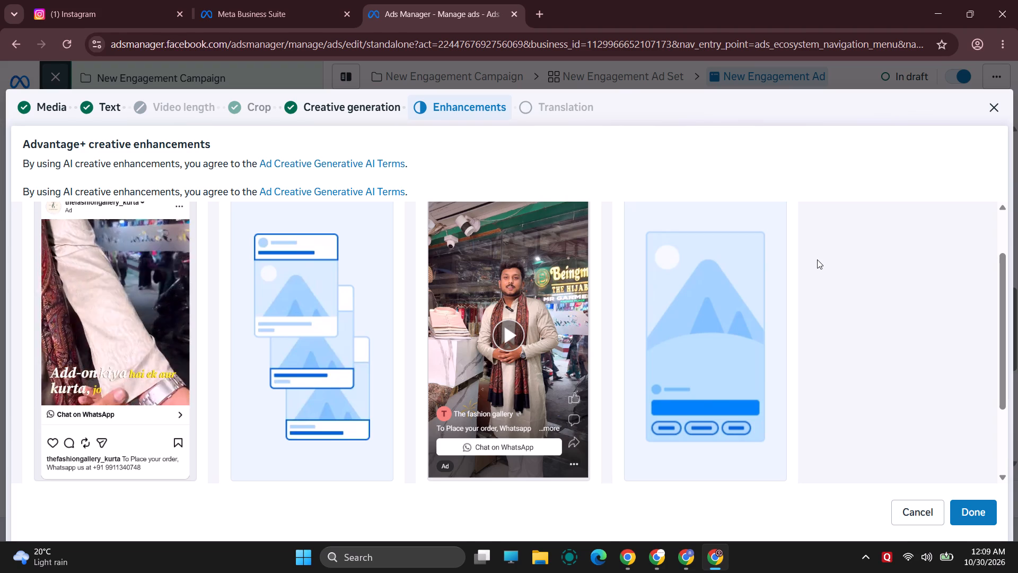
{"action": "scroll", "coordinate": [241, 328], "scroll_direction": "up", "scroll_amount": 1}
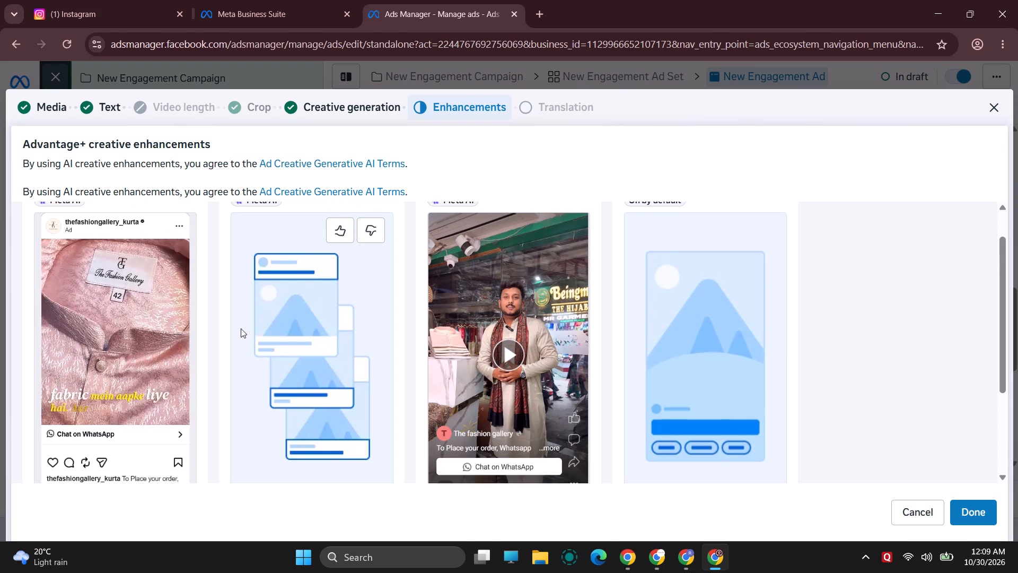
{"action": "scroll", "coordinate": [229, 337], "scroll_direction": "down", "scroll_amount": 1}
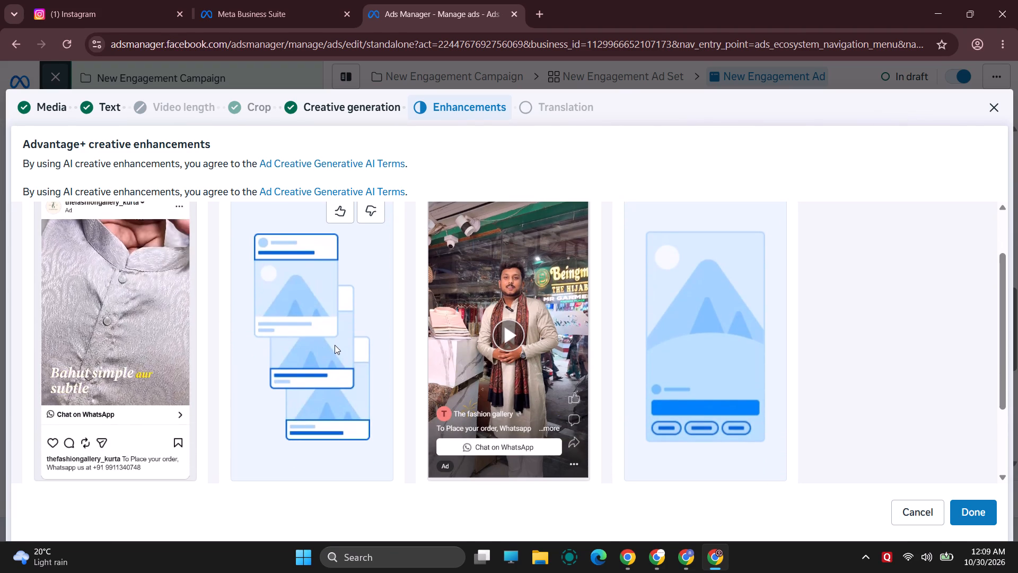
{"action": "scroll", "coordinate": [335, 345], "scroll_direction": "up", "scroll_amount": 2}
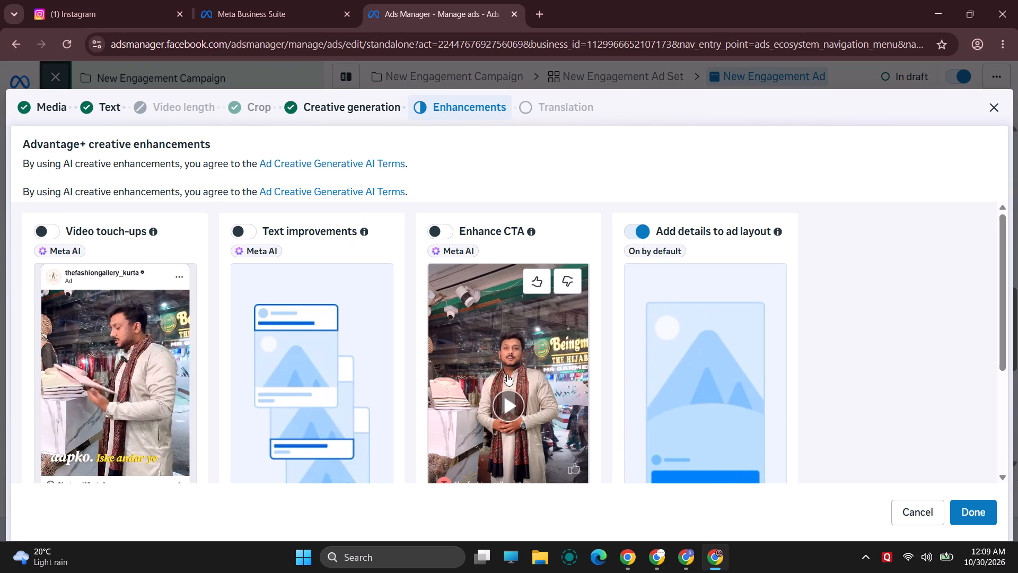
{"action": "scroll", "coordinate": [506, 395], "scroll_direction": "down", "scroll_amount": 1}
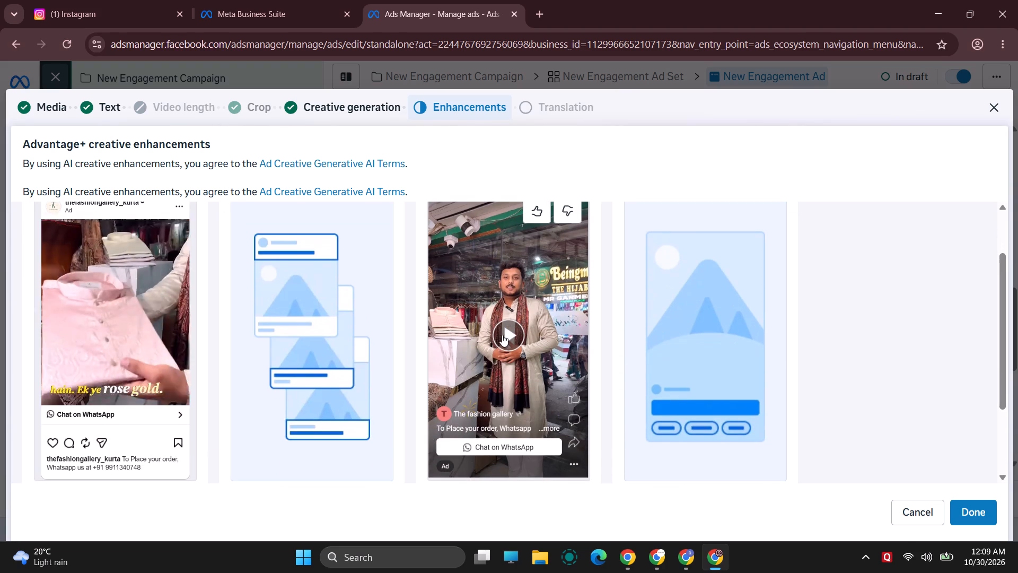
{"action": "left_click", "coordinate": [502, 335]}
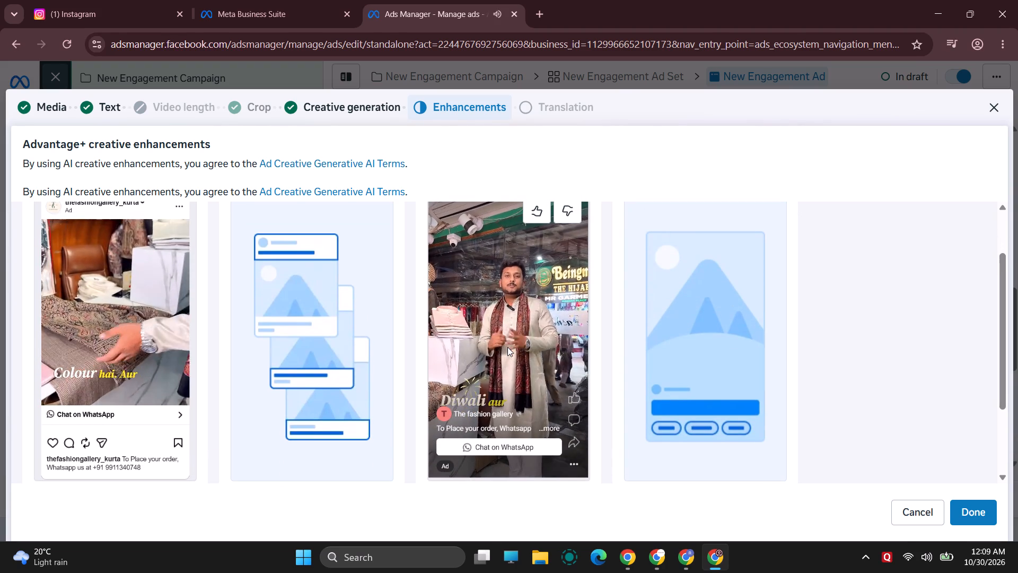
{"action": "left_click", "coordinate": [516, 319]}
{"action": "left_click", "coordinate": [516, 319]}
{"action": "left_click", "coordinate": [516, 319]}
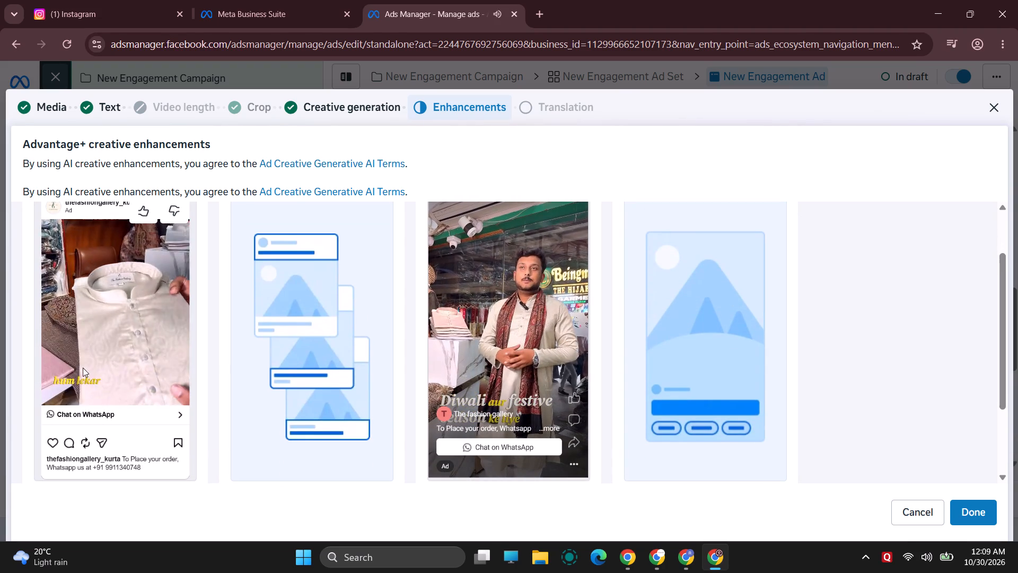
Accept the Advantage+ creative enhancements and finish the ad's creative setup.
{"action": "scroll", "coordinate": [394, 419], "scroll_direction": "up", "scroll_amount": 2}
{"action": "scroll", "coordinate": [879, 396], "scroll_direction": "down", "scroll_amount": 3}
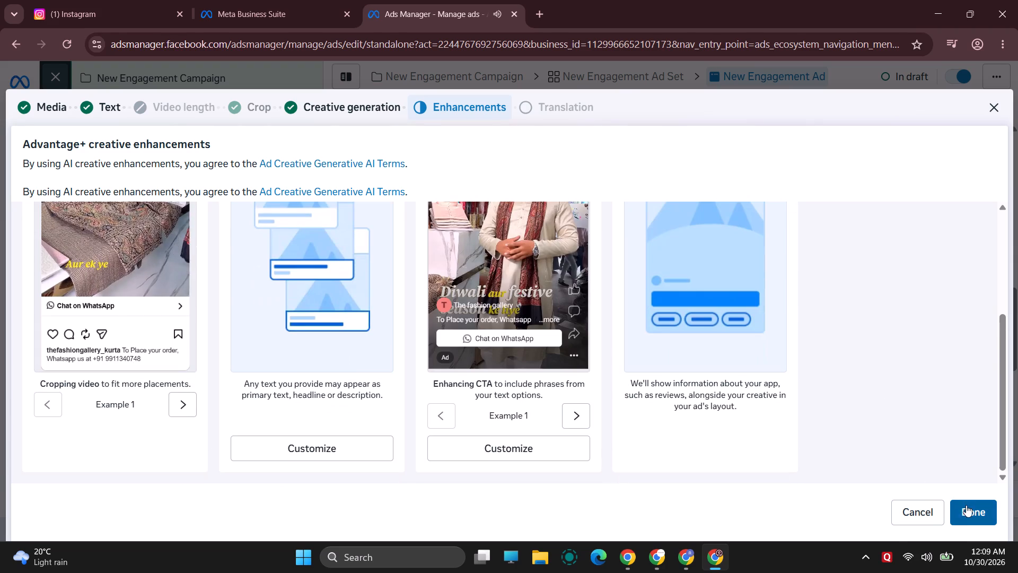
{"action": "left_click", "coordinate": [966, 506]}
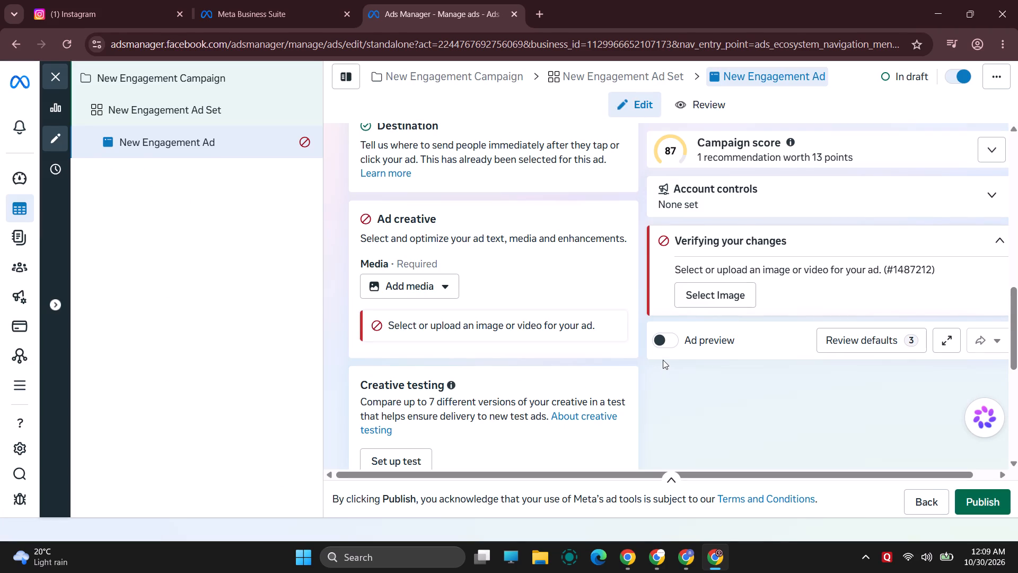
Check the recommendation under the campaign score, and collapse it again.
{"action": "left_click", "coordinate": [991, 147]}
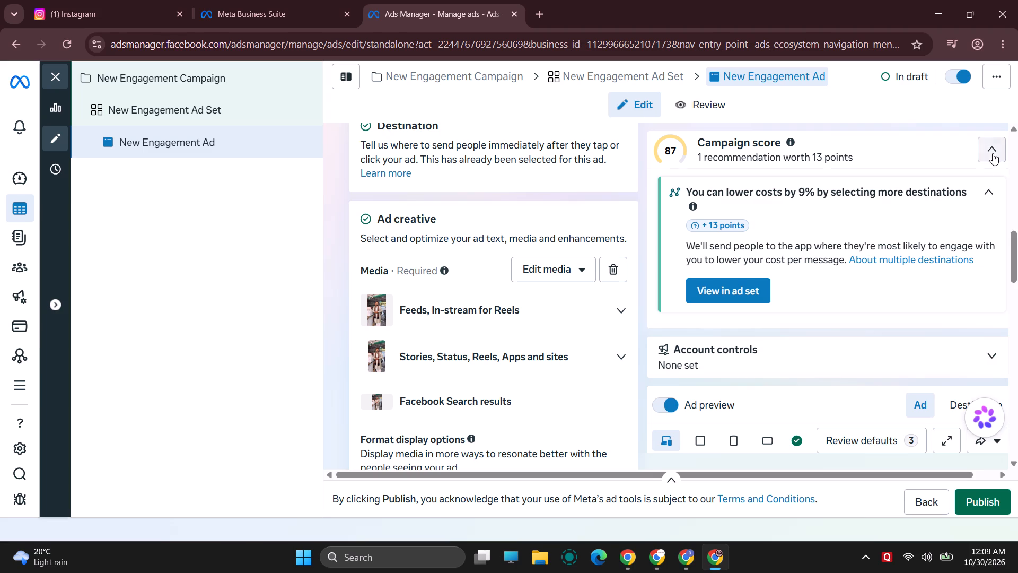
{"action": "left_click", "coordinate": [993, 153]}
Review the ad creative's media placements, primary text, headline and description alongside the Facebook and Instagram ad previews.
{"action": "scroll", "coordinate": [604, 336], "scroll_direction": "down", "scroll_amount": 3}
{"action": "scroll", "coordinate": [617, 349], "scroll_direction": "up", "scroll_amount": 2}
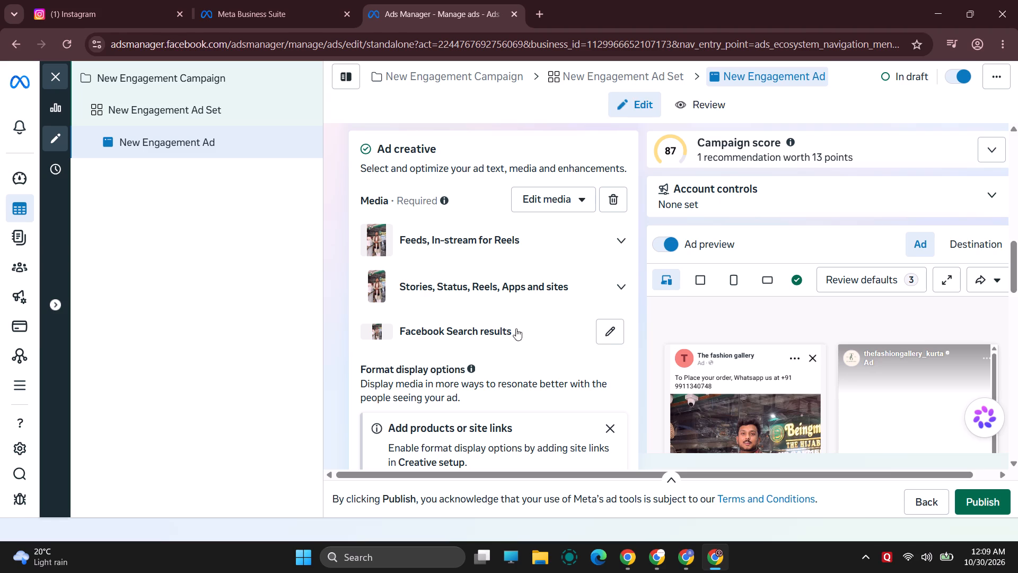
{"action": "scroll", "coordinate": [569, 380], "scroll_direction": "down", "scroll_amount": 2}
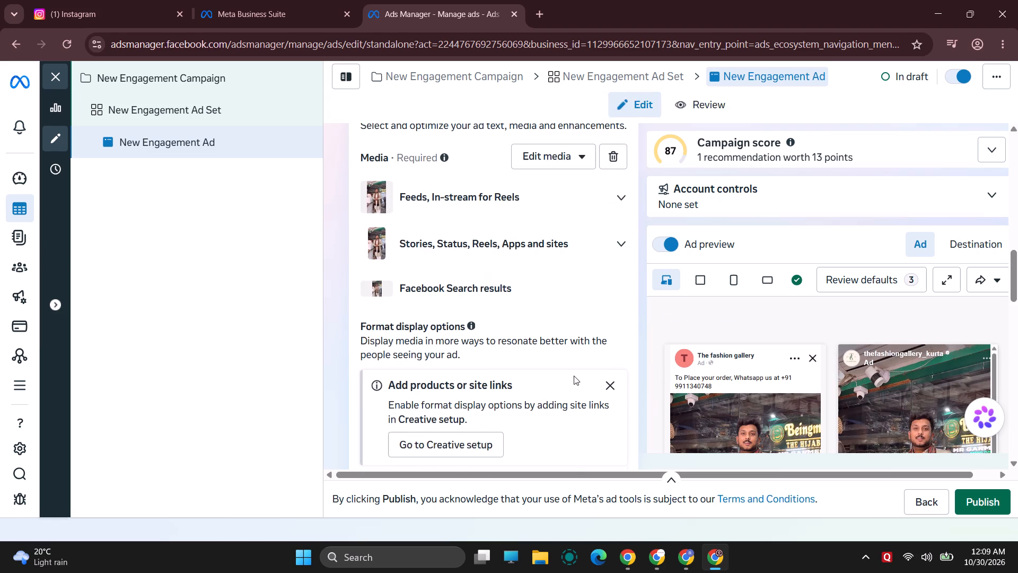
{"action": "scroll", "coordinate": [717, 358], "scroll_direction": "down", "scroll_amount": 5}
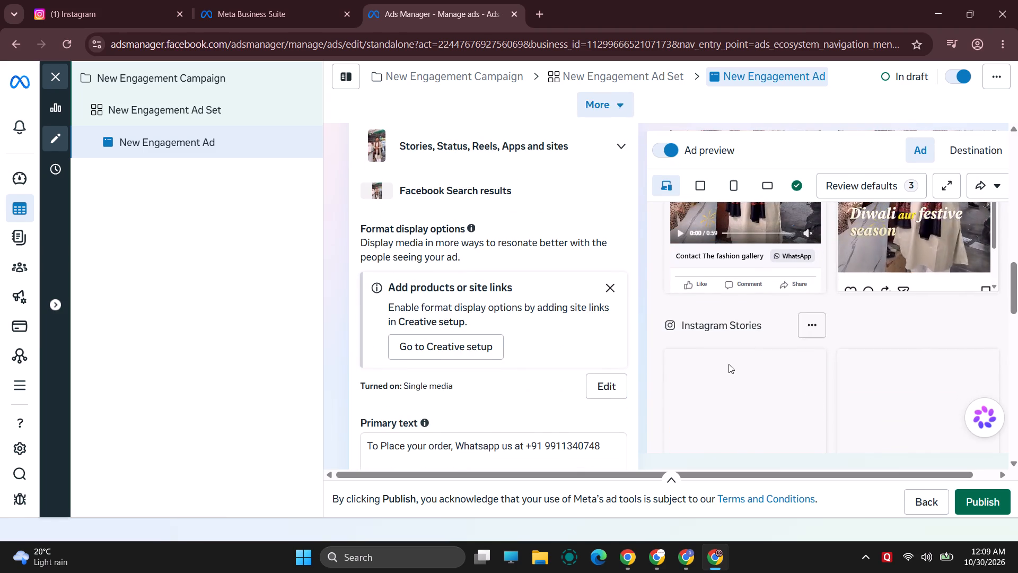
{"action": "scroll", "coordinate": [731, 363], "scroll_direction": "up", "scroll_amount": 5}
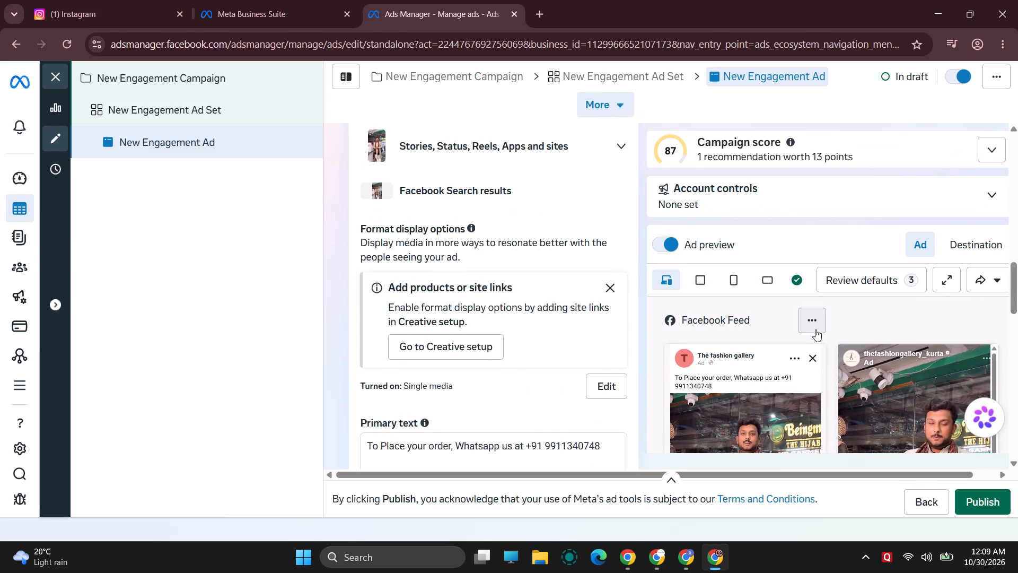
{"action": "scroll", "coordinate": [507, 360], "scroll_direction": "down", "scroll_amount": 3}
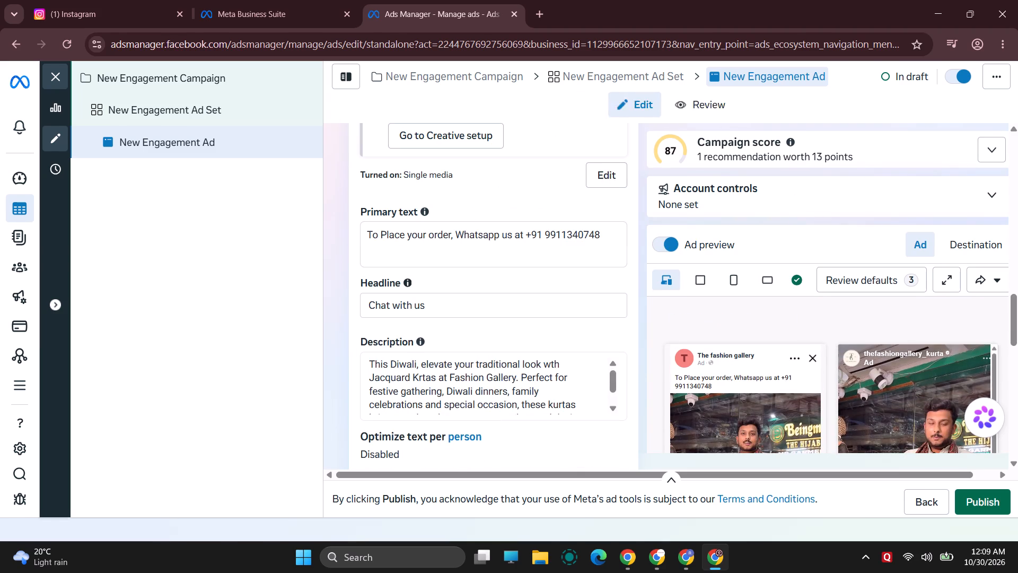
{"action": "scroll", "coordinate": [507, 360], "scroll_direction": "down", "scroll_amount": 1}
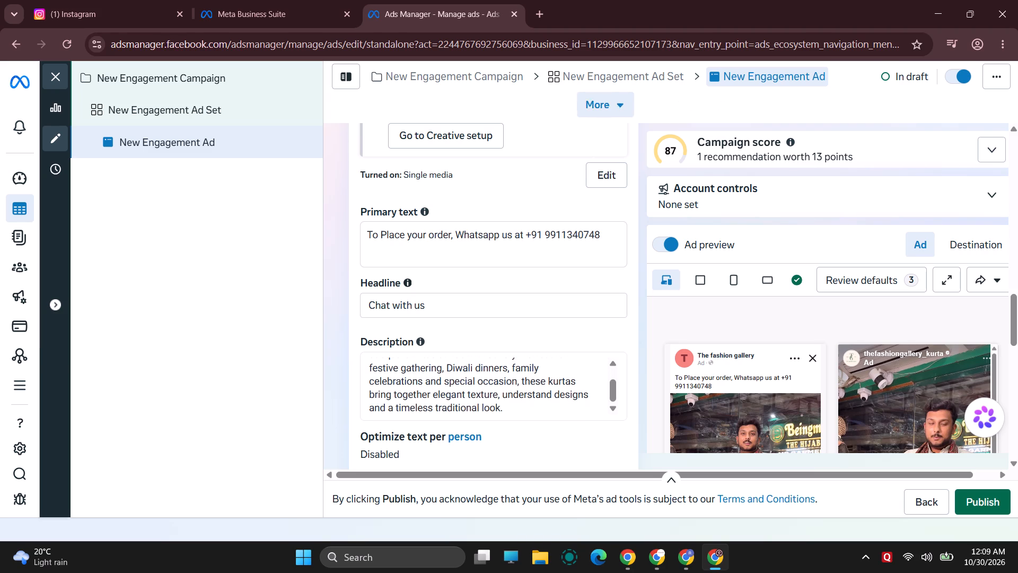
{"action": "scroll", "coordinate": [706, 395], "scroll_direction": "down", "scroll_amount": 2}
{"action": "scroll", "coordinate": [770, 402], "scroll_direction": "down", "scroll_amount": 2}
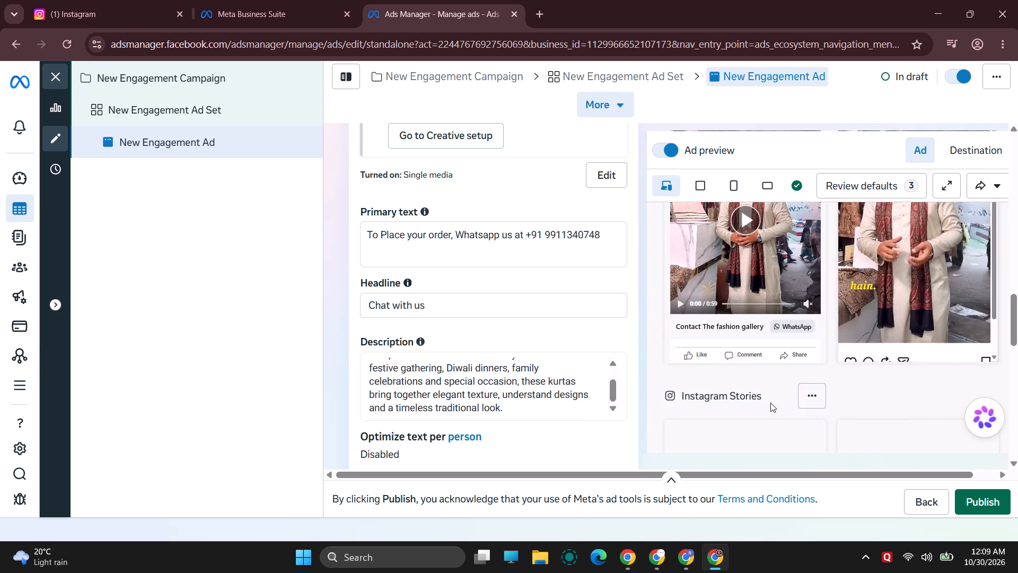
{"action": "scroll", "coordinate": [770, 403], "scroll_direction": "up", "scroll_amount": 1}
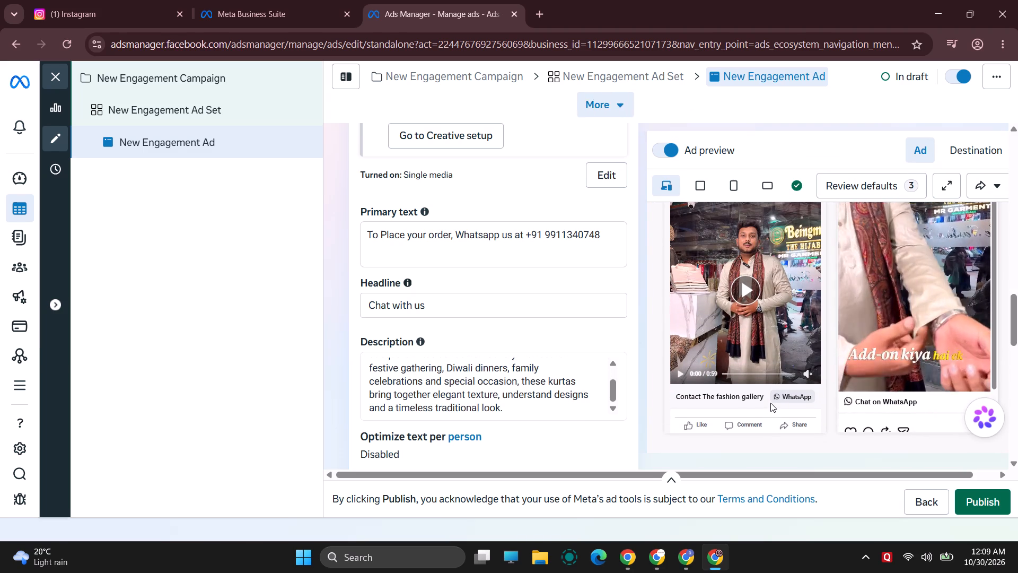
{"action": "scroll", "coordinate": [510, 358], "scroll_direction": "up", "scroll_amount": 3}
{"action": "scroll", "coordinate": [449, 324], "scroll_direction": "up", "scroll_amount": 2}
{"action": "scroll", "coordinate": [499, 332], "scroll_direction": "up", "scroll_amount": 3}
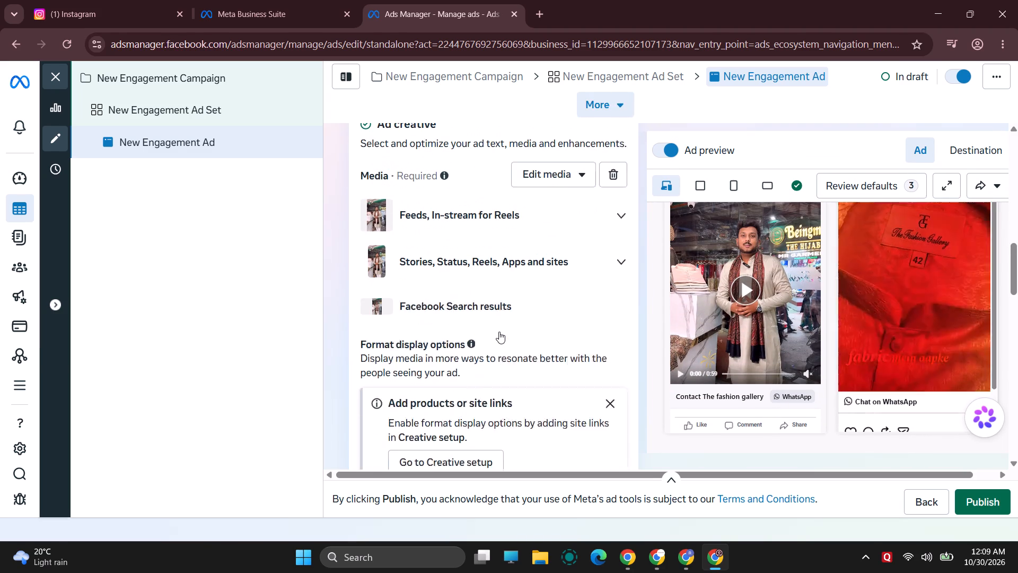
Review the ad's description, call to action, Advantage+ and essential enhancements down to the creative testing section.
{"action": "scroll", "coordinate": [499, 332], "scroll_direction": "down", "scroll_amount": 8}
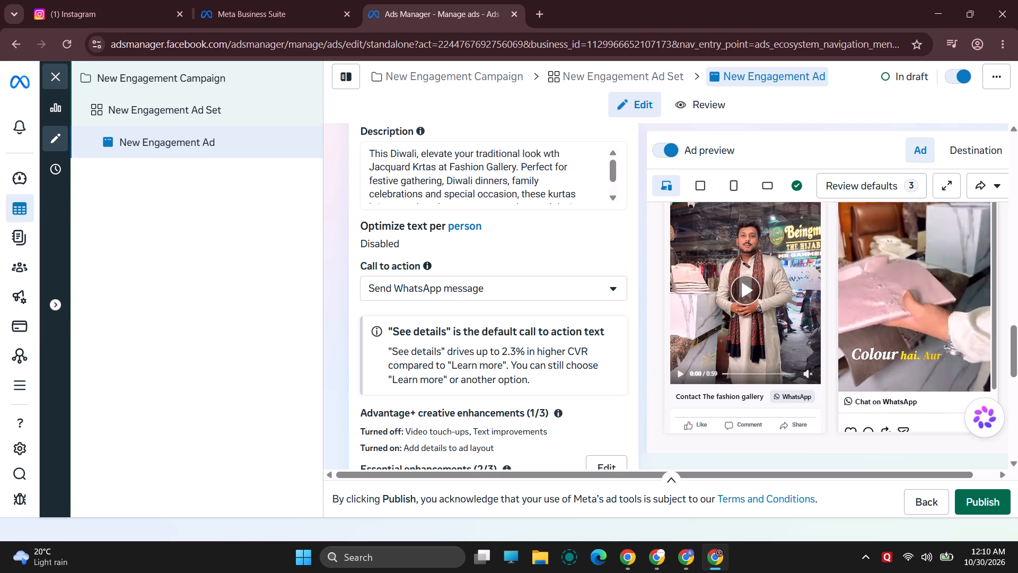
{"action": "scroll", "coordinate": [523, 350], "scroll_direction": "down", "scroll_amount": 3}
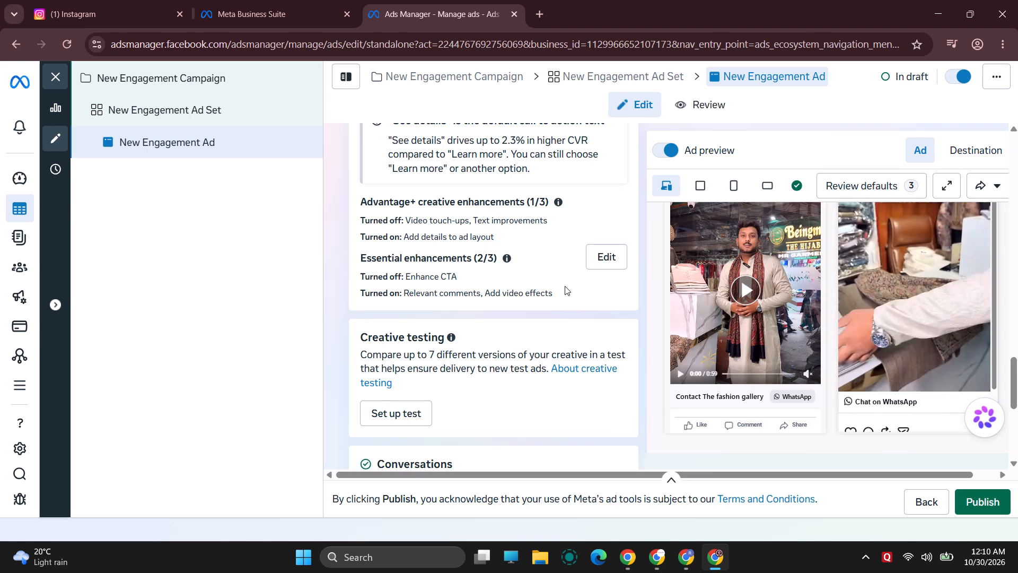
{"action": "scroll", "coordinate": [565, 285], "scroll_direction": "up", "scroll_amount": 1}
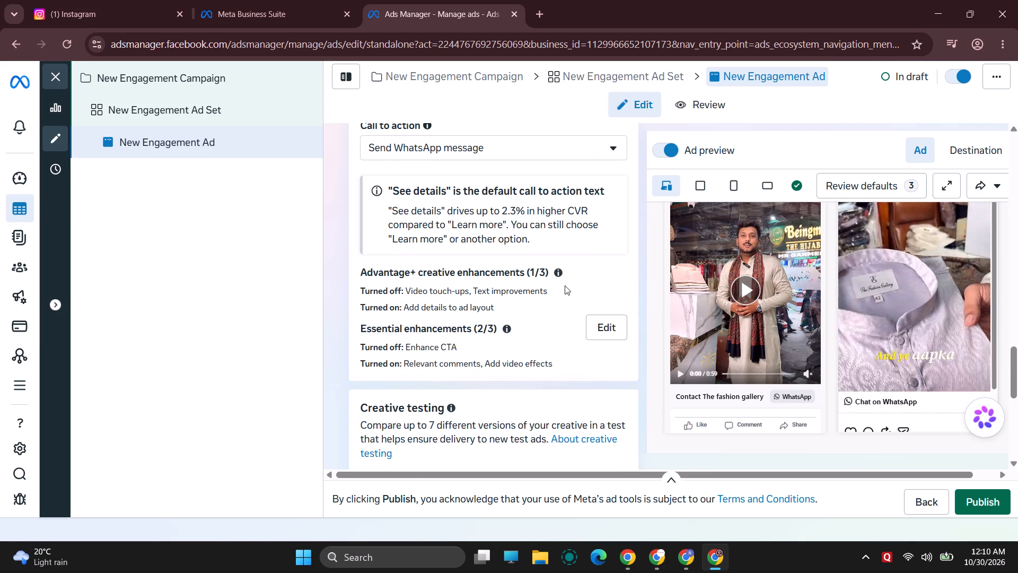
{"action": "scroll", "coordinate": [564, 285], "scroll_direction": "up", "scroll_amount": 2}
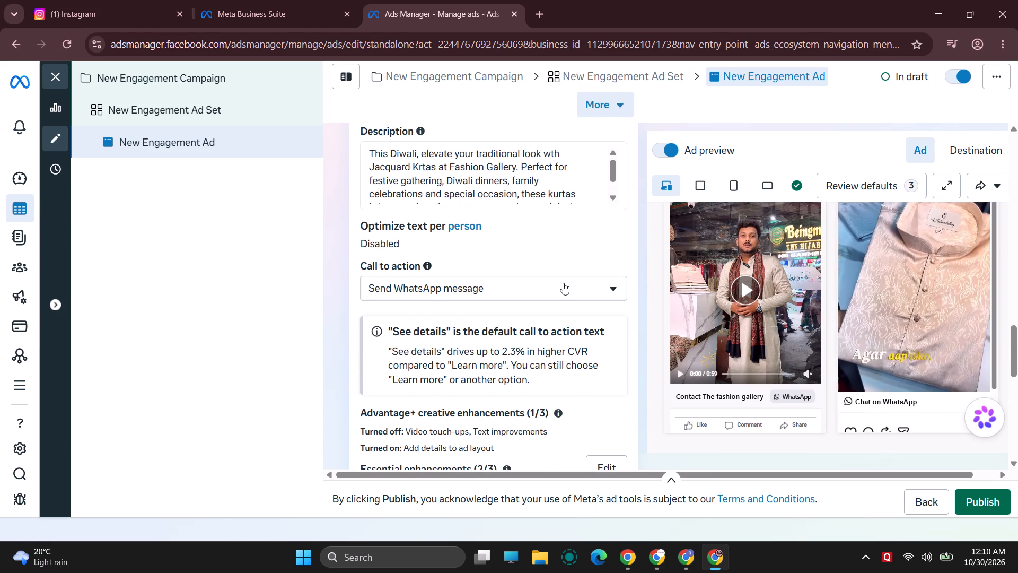
{"action": "scroll", "coordinate": [568, 305], "scroll_direction": "down", "scroll_amount": 2}
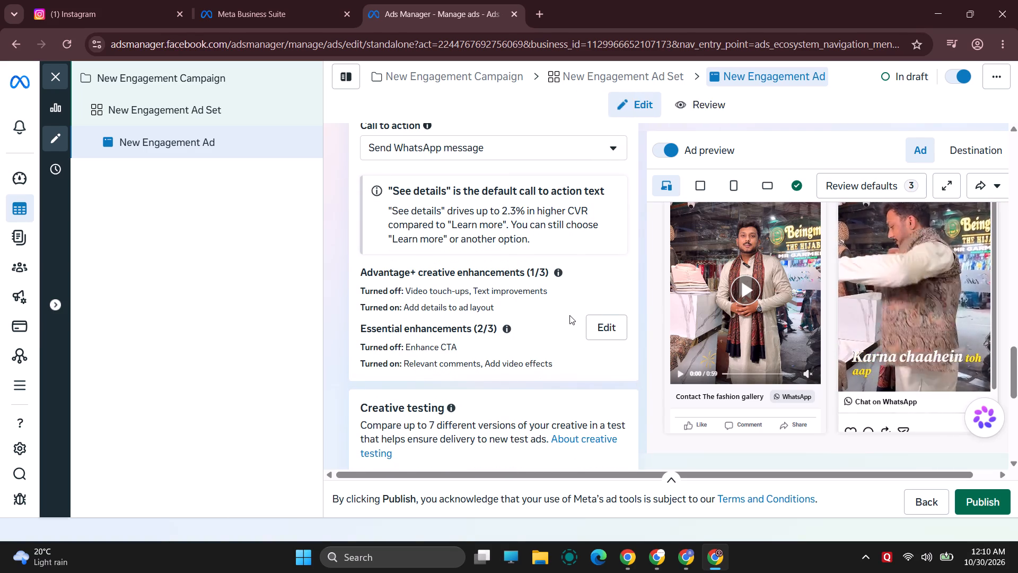
{"action": "scroll", "coordinate": [583, 325], "scroll_direction": "down", "scroll_amount": 2}
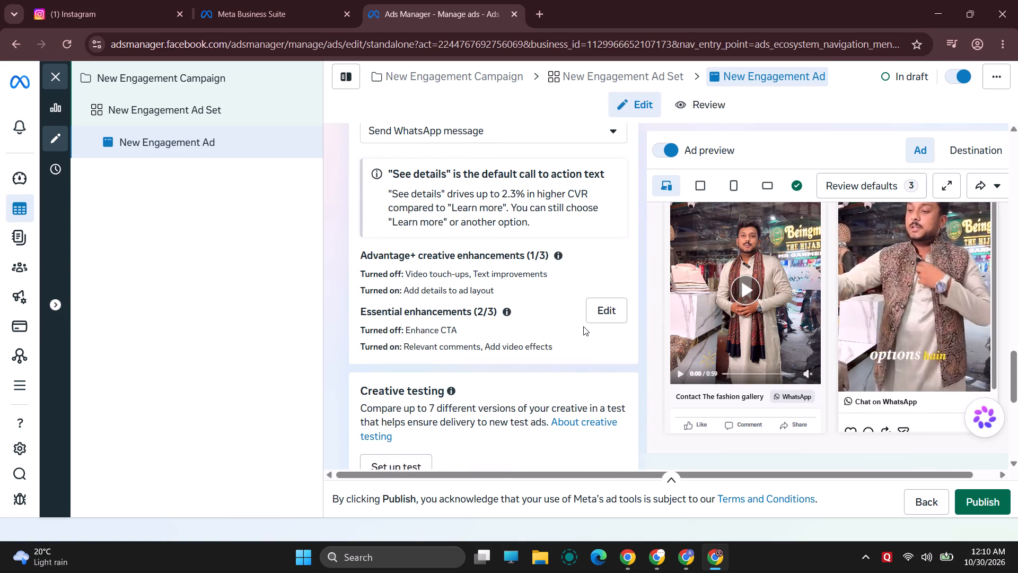
{"action": "scroll", "coordinate": [583, 326], "scroll_direction": "down", "scroll_amount": 1}
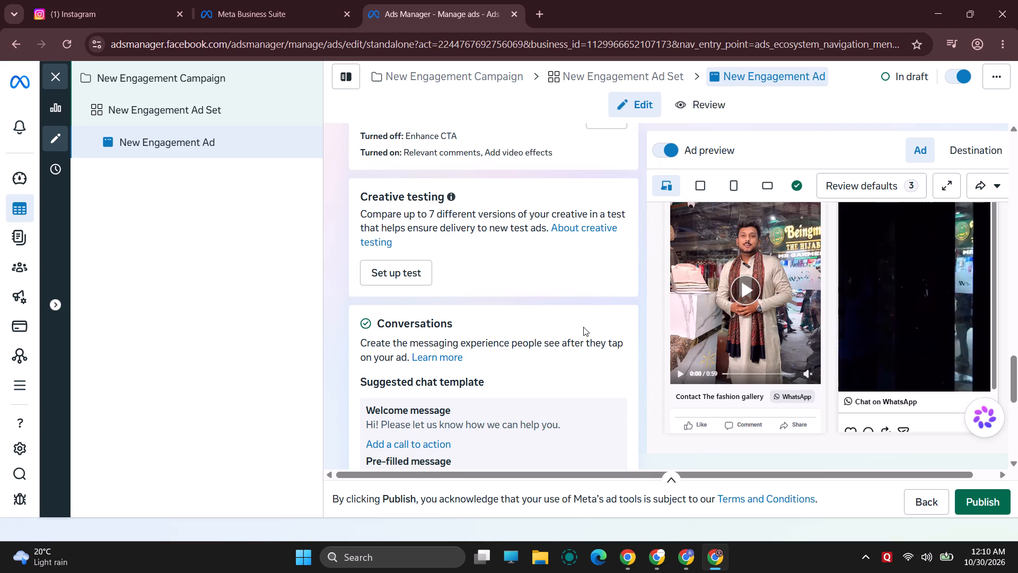
Look at the creative test setup options and close them without creating a test.
{"action": "left_click", "coordinate": [399, 277]}
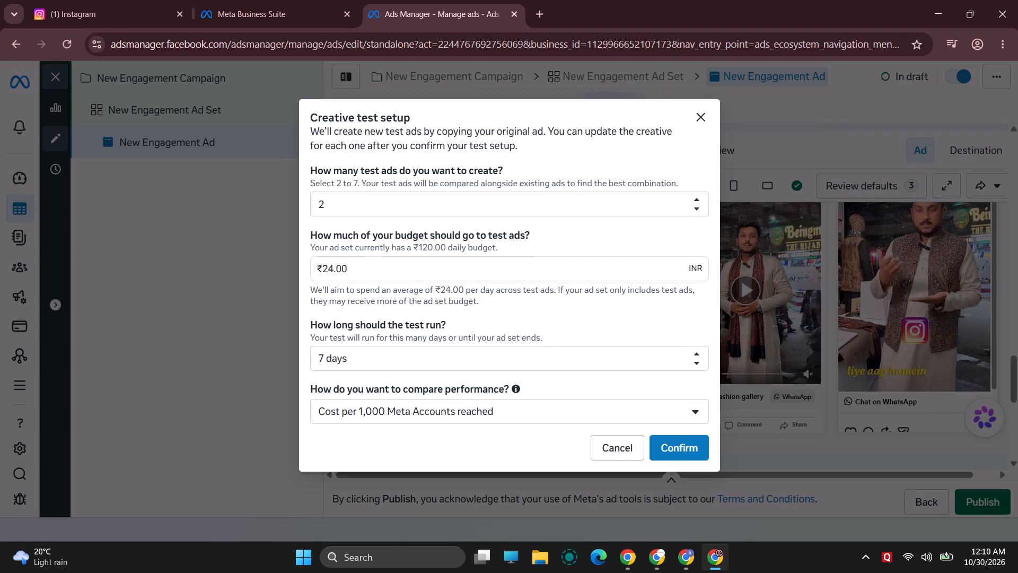
{"action": "left_click", "coordinate": [701, 117]}
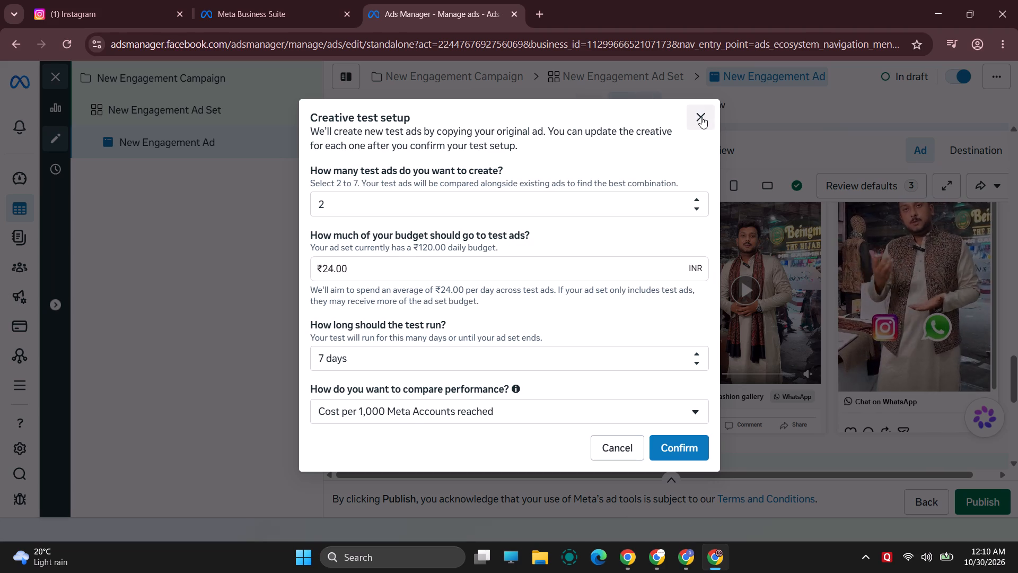
Examine the Conversations chat template and the Tracking settings of the ad, together with the ad preview.
{"action": "scroll", "coordinate": [782, 290], "scroll_direction": "up", "scroll_amount": 1}
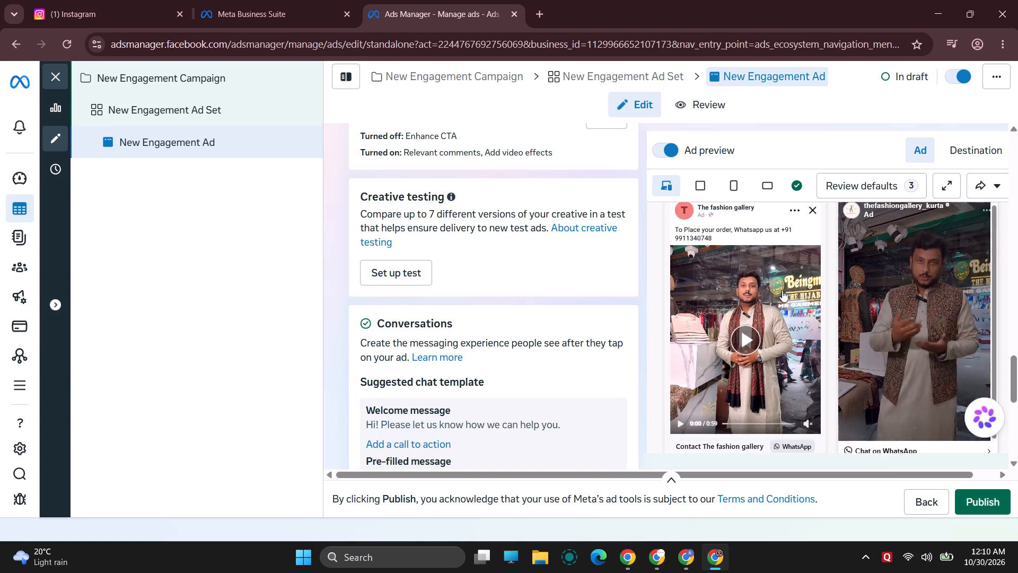
{"action": "scroll", "coordinate": [782, 290], "scroll_direction": "down", "scroll_amount": 2}
{"action": "scroll", "coordinate": [591, 303], "scroll_direction": "down", "scroll_amount": 2}
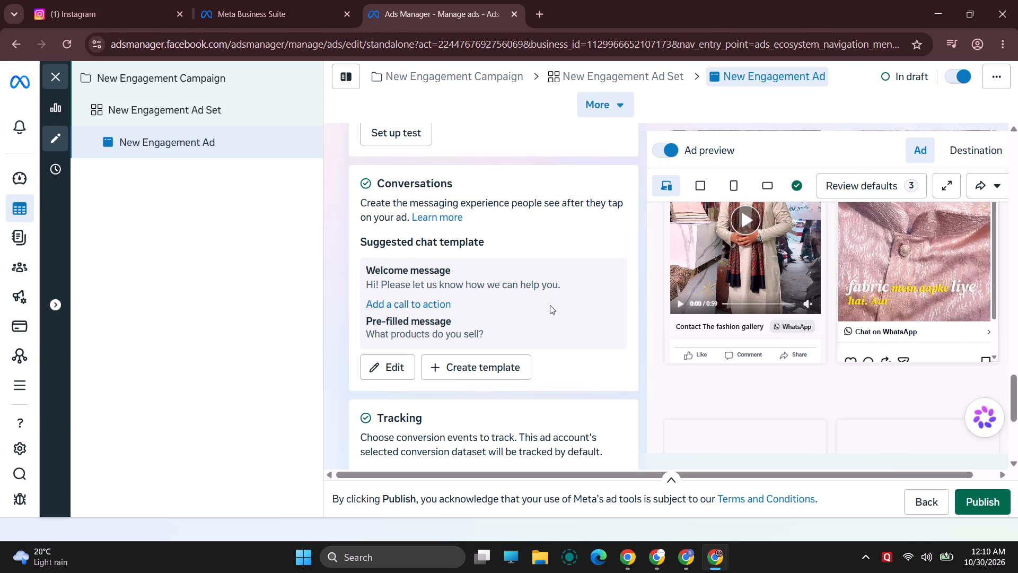
{"action": "scroll", "coordinate": [550, 305], "scroll_direction": "down", "scroll_amount": 2}
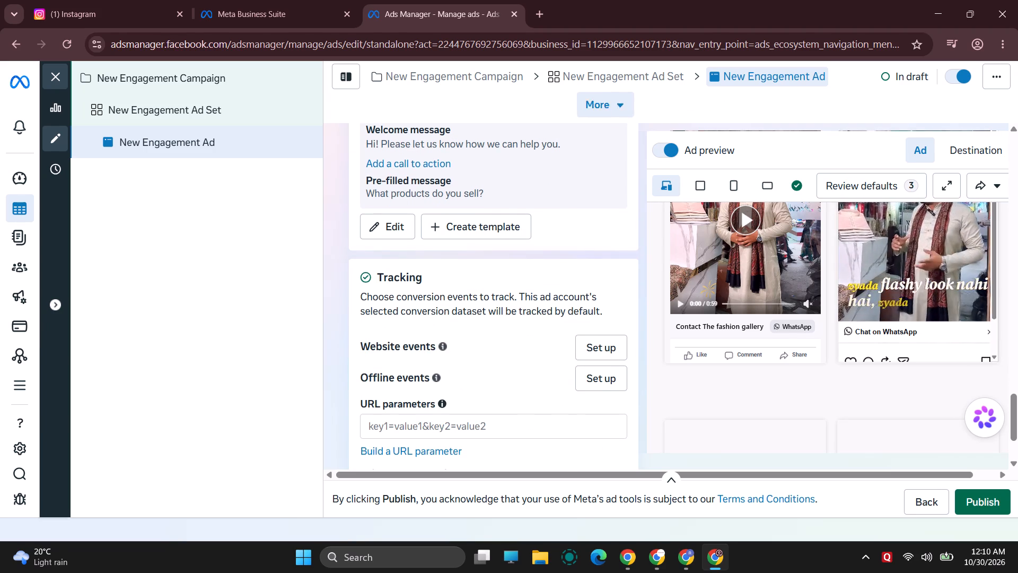
{"action": "scroll", "coordinate": [539, 291], "scroll_direction": "up", "scroll_amount": 1}
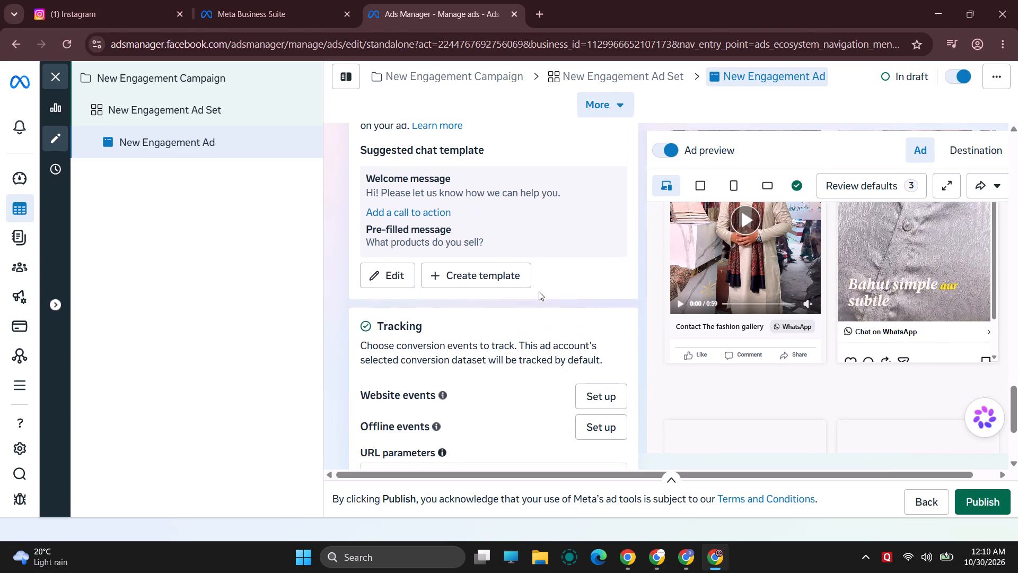
{"action": "scroll", "coordinate": [539, 291], "scroll_direction": "up", "scroll_amount": 1}
{"action": "scroll", "coordinate": [539, 291], "scroll_direction": "down", "scroll_amount": 1}
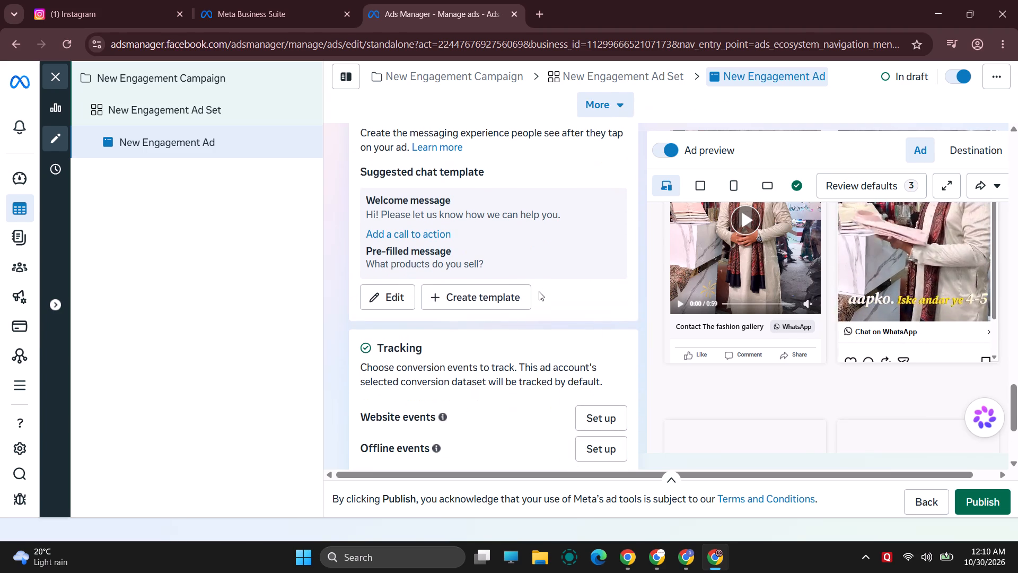
{"action": "scroll", "coordinate": [539, 291], "scroll_direction": "up", "scroll_amount": 1}
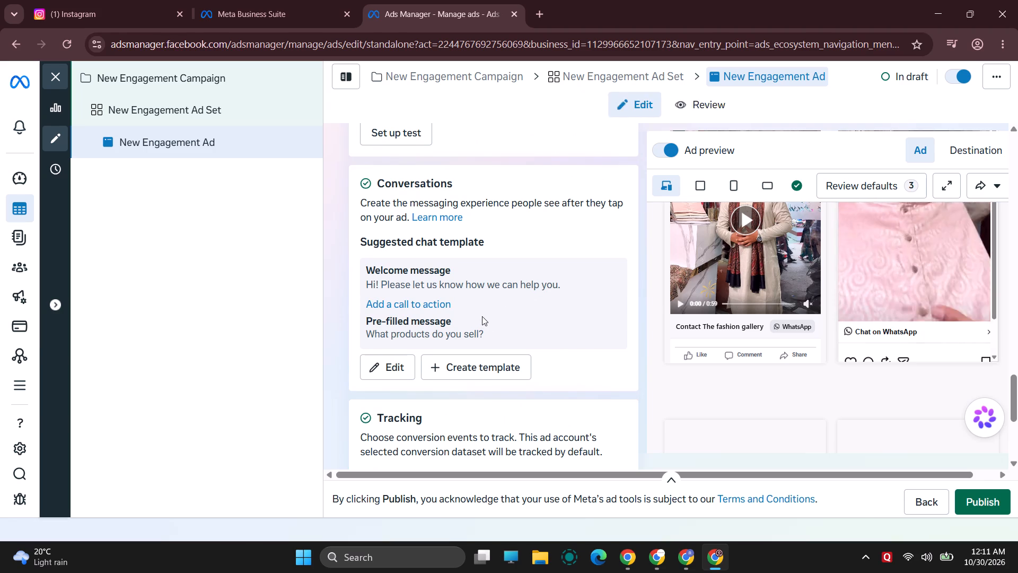
{"action": "scroll", "coordinate": [545, 315], "scroll_direction": "up", "scroll_amount": 2}
{"action": "scroll", "coordinate": [749, 324], "scroll_direction": "up", "scroll_amount": 3}
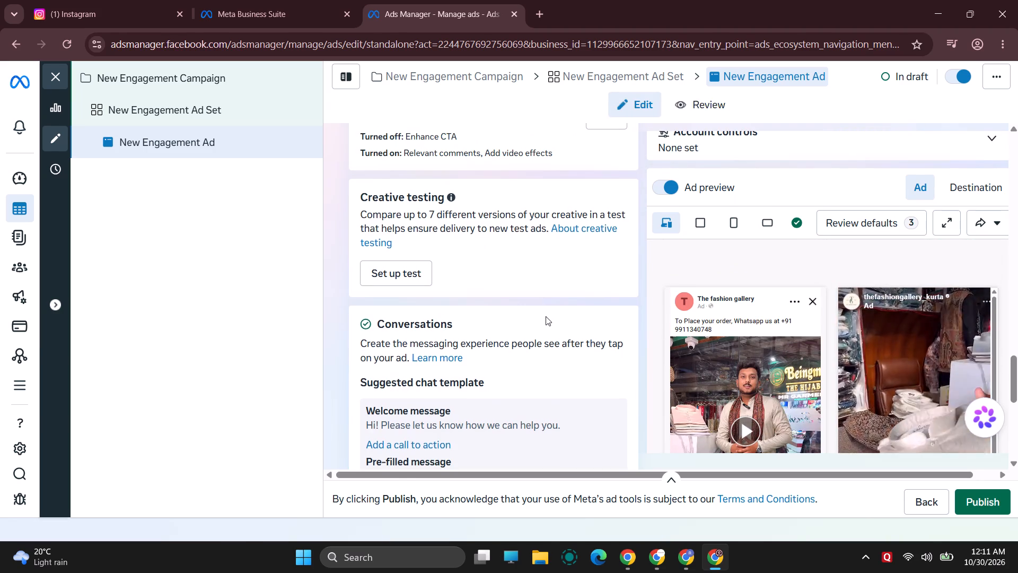
{"action": "scroll", "coordinate": [546, 316], "scroll_direction": "down", "scroll_amount": 3}
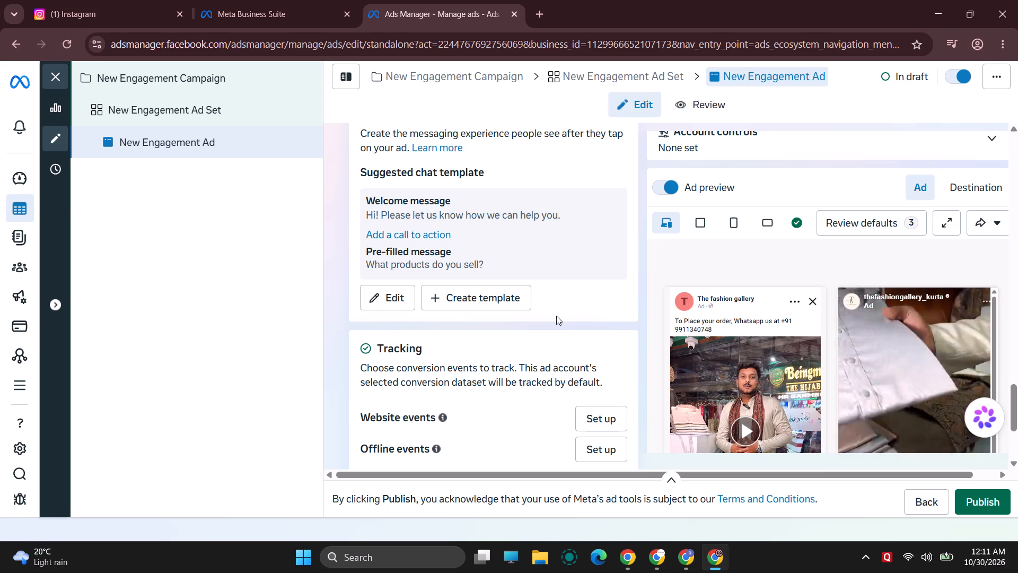
{"action": "scroll", "coordinate": [578, 284], "scroll_direction": "up", "scroll_amount": 1}
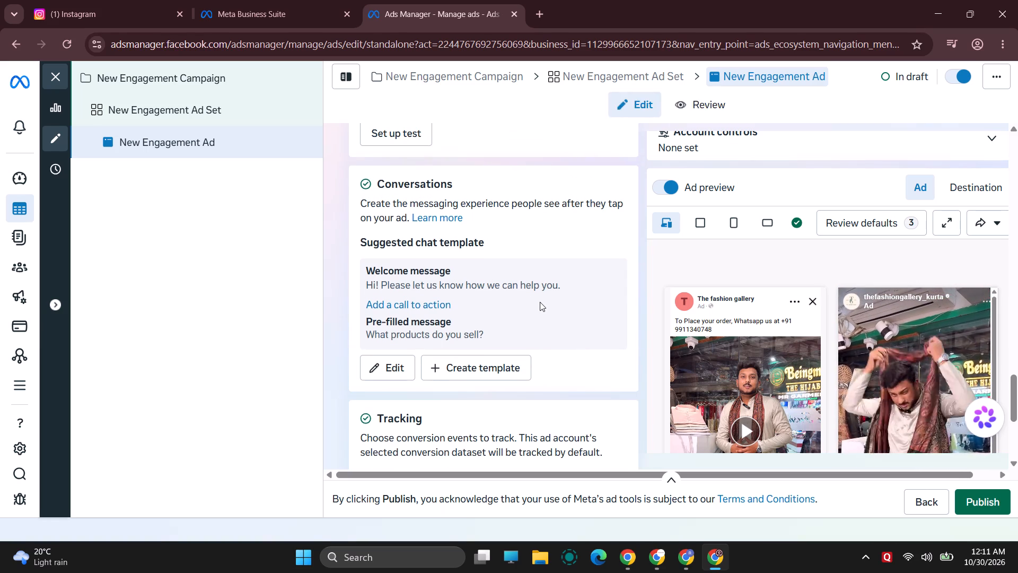
{"action": "scroll", "coordinate": [540, 302], "scroll_direction": "down", "scroll_amount": 2}
{"action": "scroll", "coordinate": [539, 318], "scroll_direction": "up", "scroll_amount": 2}
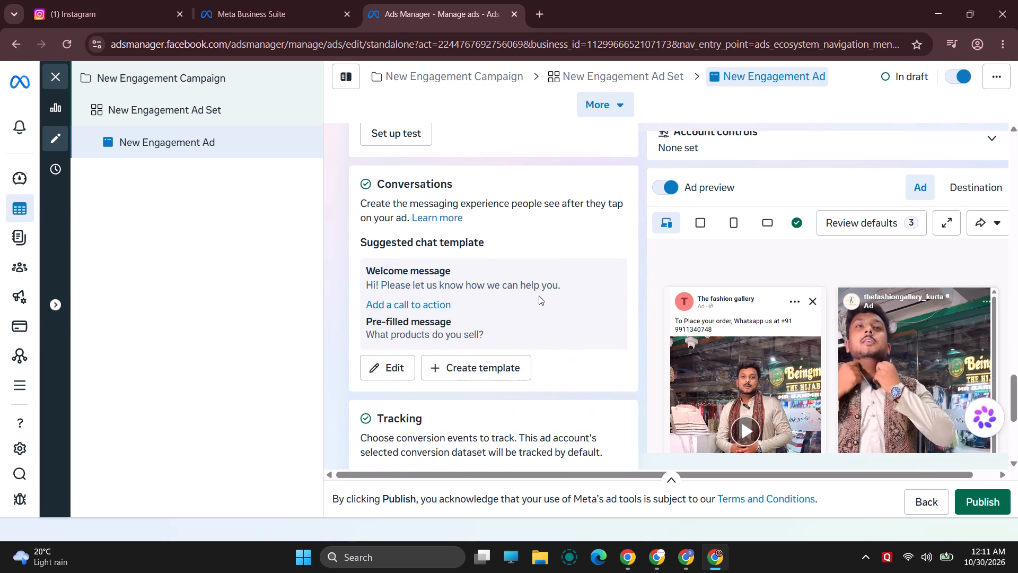
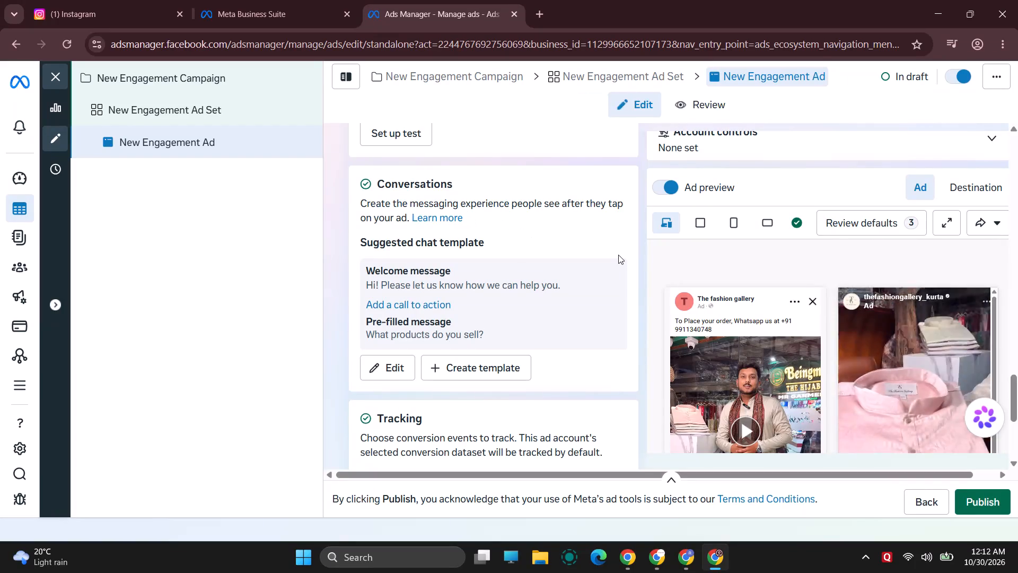
Review the ad's Conversations and Tracking sections and check the placement options of the Facebook Feed preview.
{"action": "scroll", "coordinate": [618, 255], "scroll_direction": "down", "scroll_amount": 2}
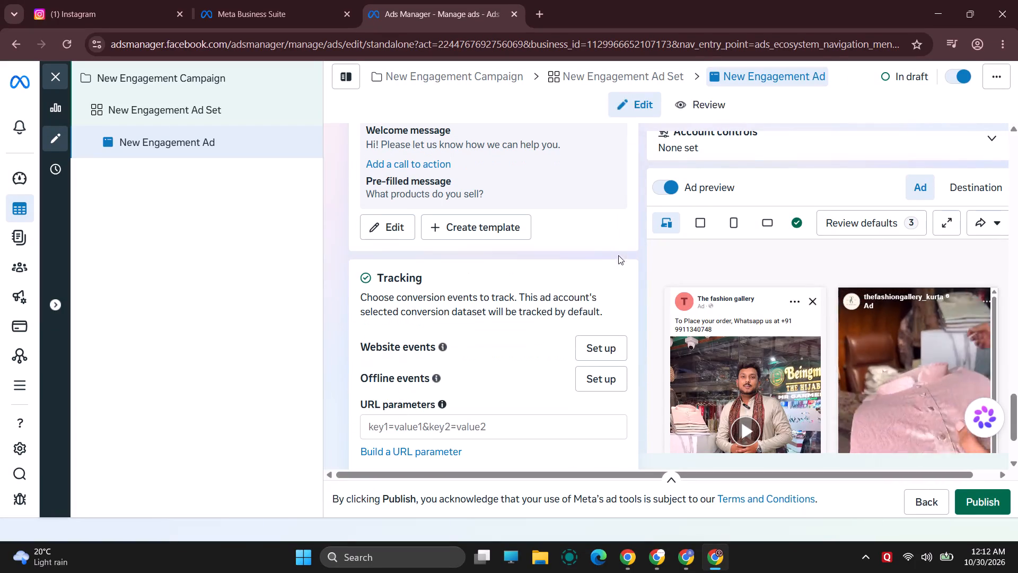
{"action": "scroll", "coordinate": [624, 286], "scroll_direction": "up", "scroll_amount": 2}
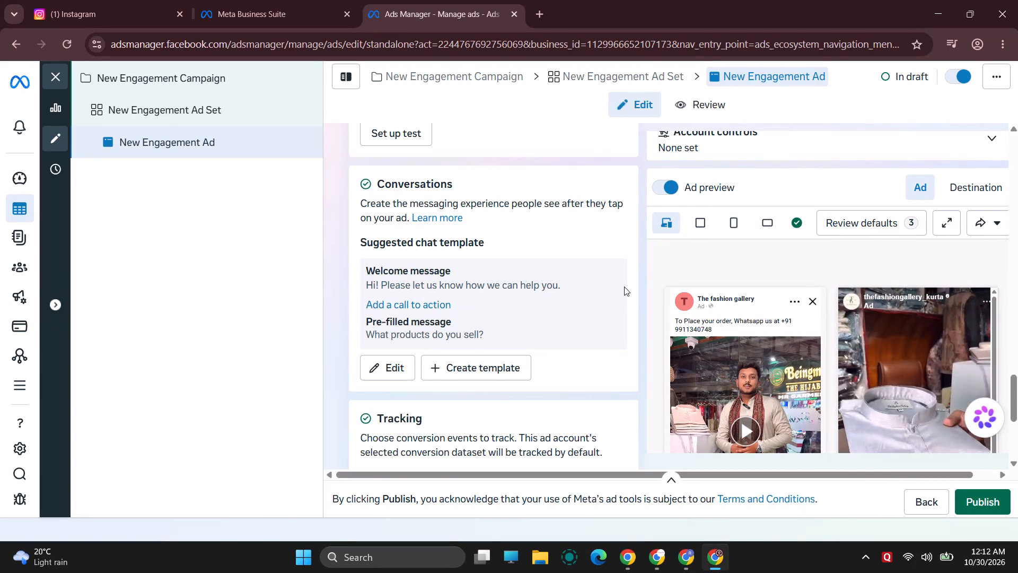
{"action": "scroll", "coordinate": [907, 348], "scroll_direction": "down", "scroll_amount": 2}
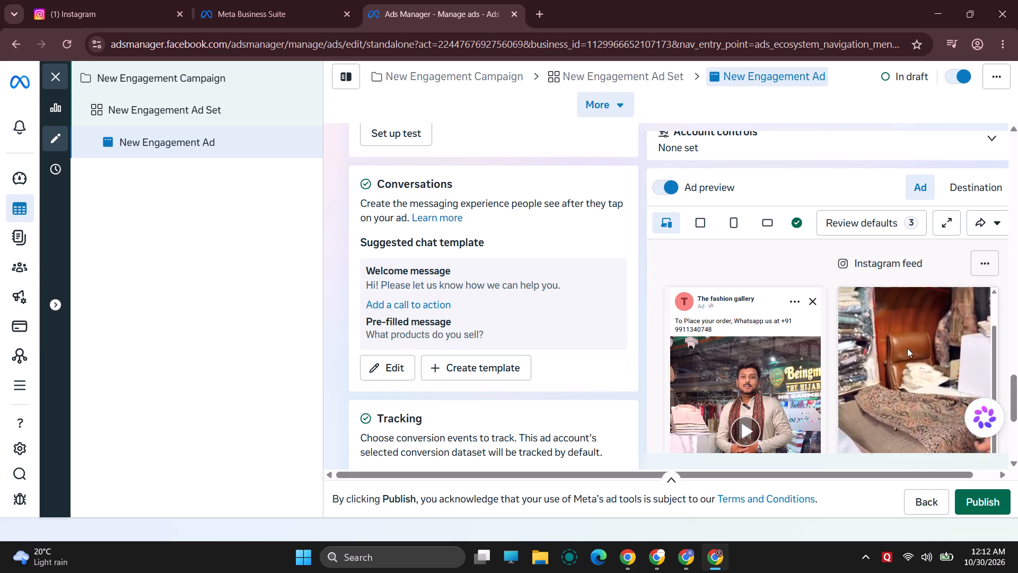
{"action": "left_click", "coordinate": [812, 266]}
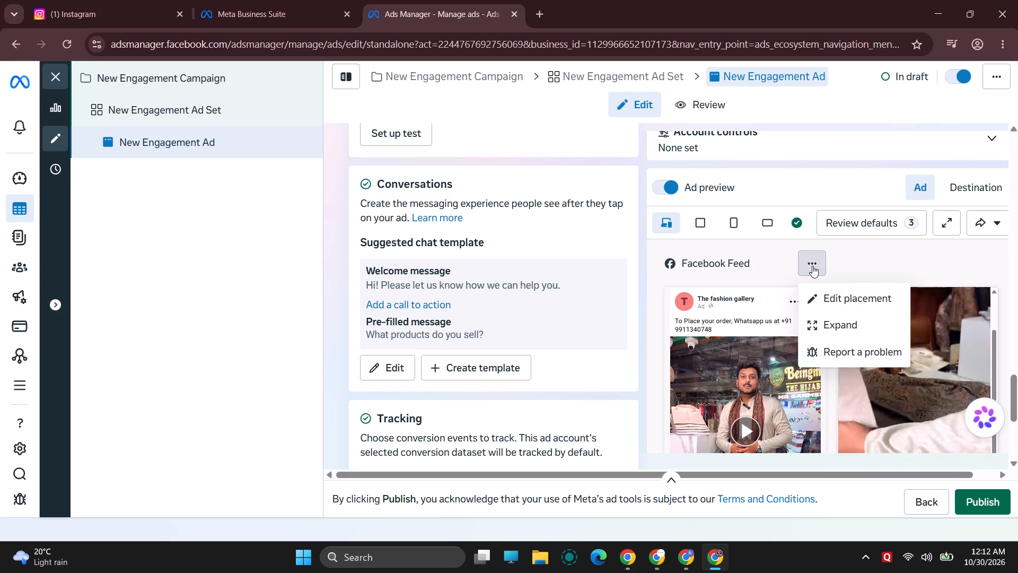
{"action": "left_click", "coordinate": [812, 266]}
Open the ad's Identity settings for editing and review the Facebook Page, Instagram and Threads profile selections.
{"action": "scroll", "coordinate": [504, 309], "scroll_direction": "up", "scroll_amount": 19}
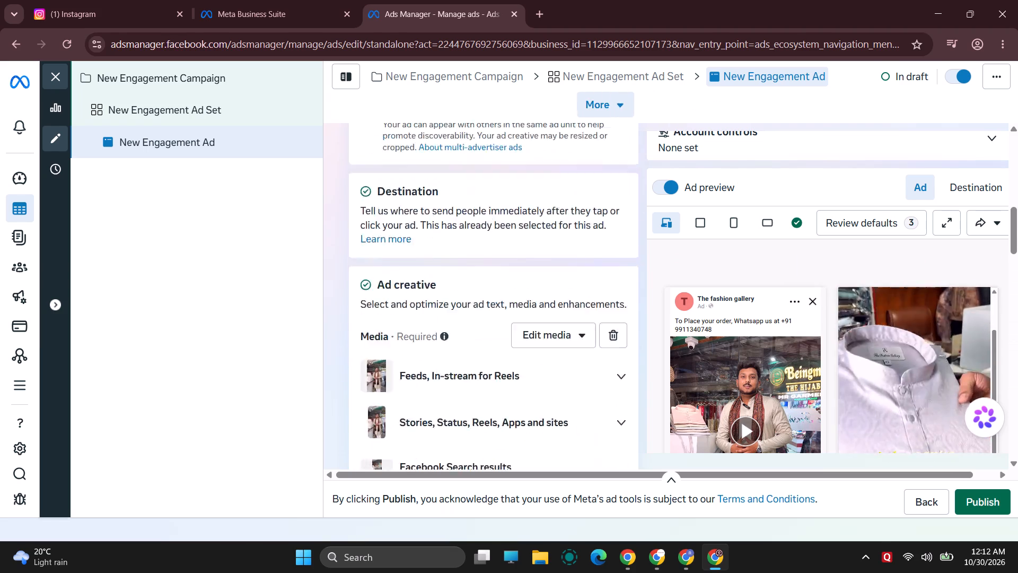
{"action": "scroll", "coordinate": [504, 307], "scroll_direction": "up", "scroll_amount": 6}
{"action": "scroll", "coordinate": [504, 307], "scroll_direction": "down", "scroll_amount": 1}
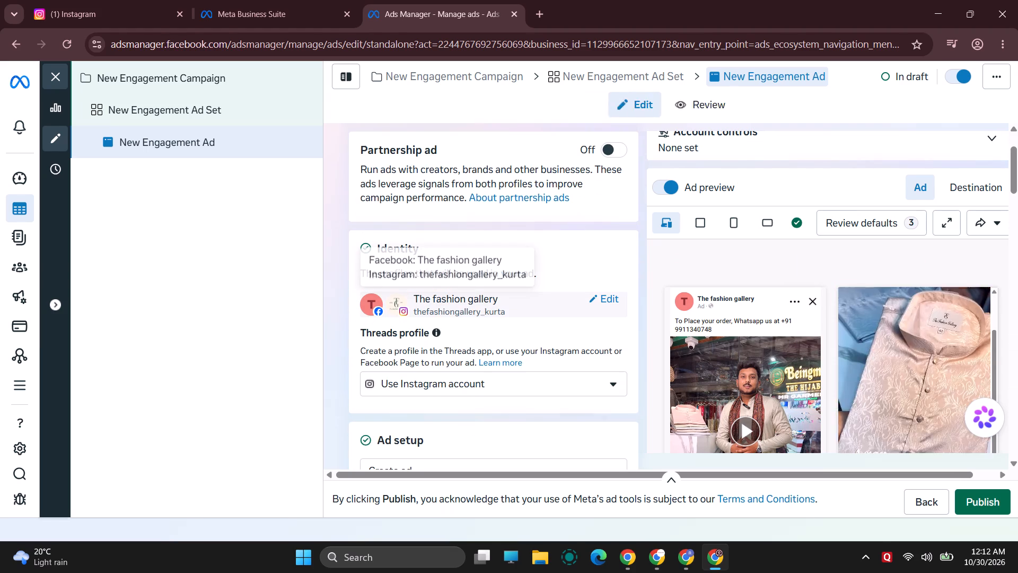
{"action": "left_click", "coordinate": [605, 301]}
{"action": "scroll", "coordinate": [559, 324], "scroll_direction": "down", "scroll_amount": 2}
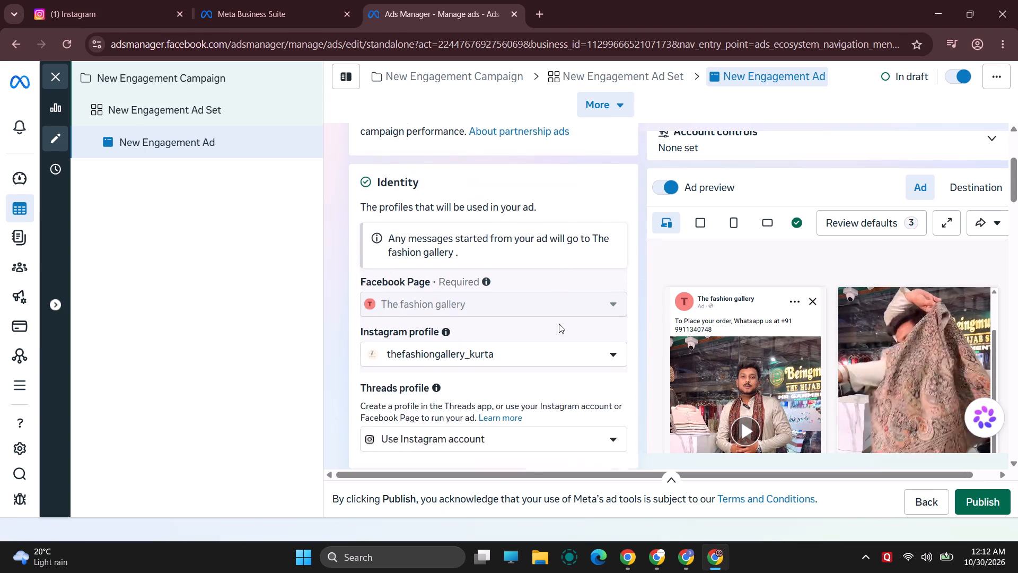
{"action": "scroll", "coordinate": [559, 324], "scroll_direction": "up", "scroll_amount": 1}
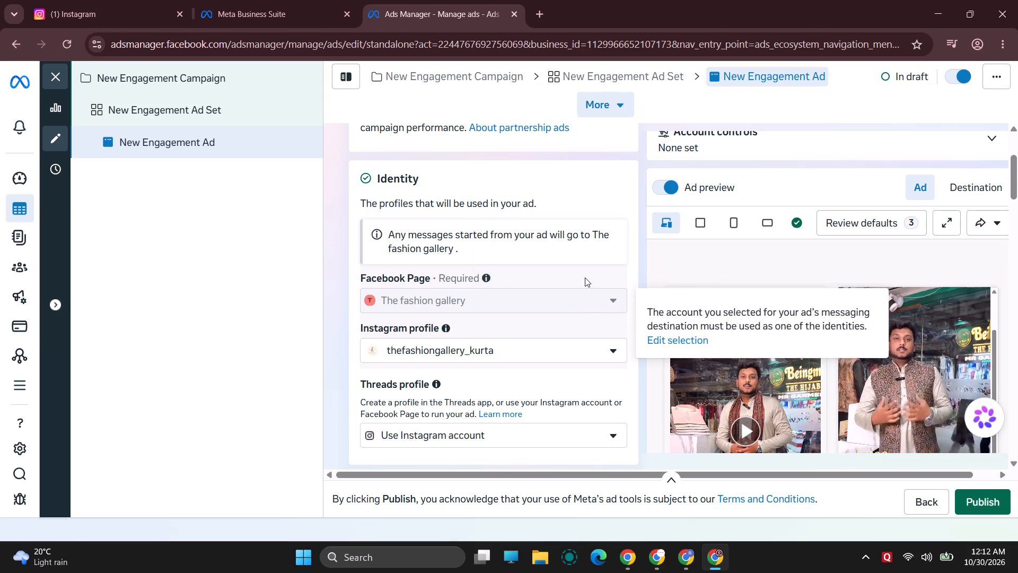
Examine the Creative testing setup options for the ad, and dismiss them without creating a test.
{"action": "scroll", "coordinate": [585, 277], "scroll_direction": "down", "scroll_amount": 18}
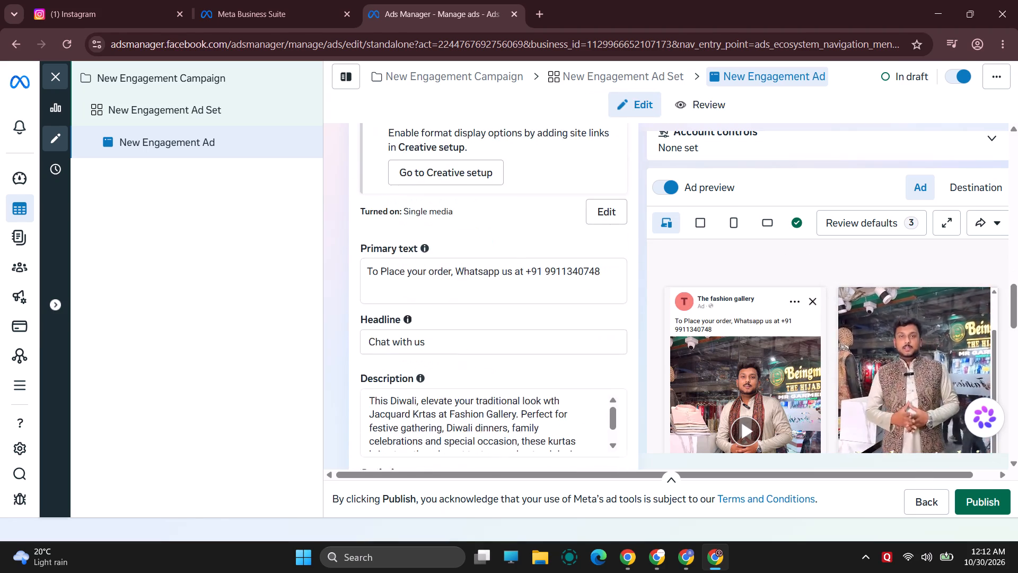
{"action": "scroll", "coordinate": [585, 277], "scroll_direction": "down", "scroll_amount": 7}
{"action": "scroll", "coordinate": [585, 277], "scroll_direction": "up", "scroll_amount": 2}
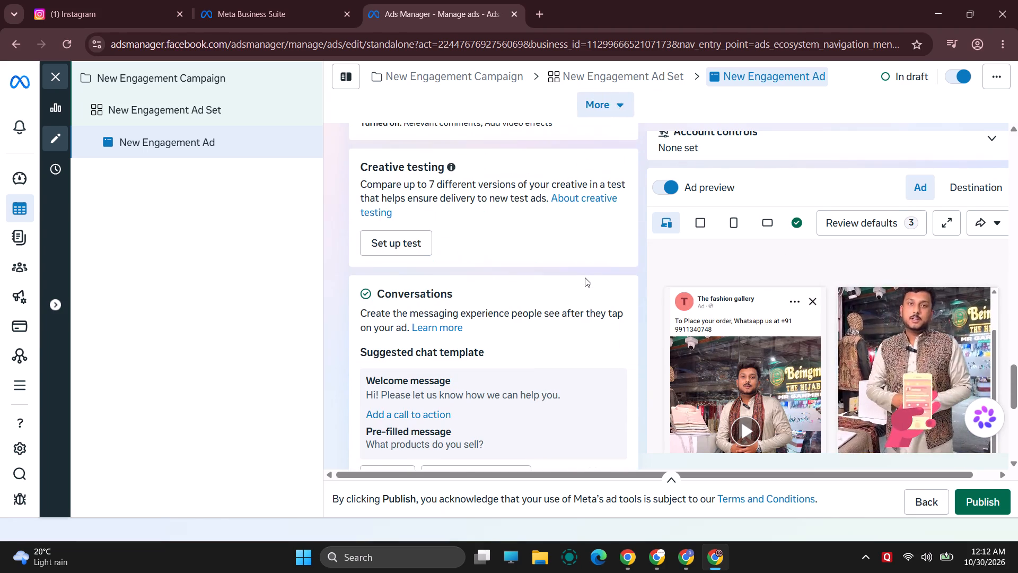
{"action": "left_click", "coordinate": [411, 238]}
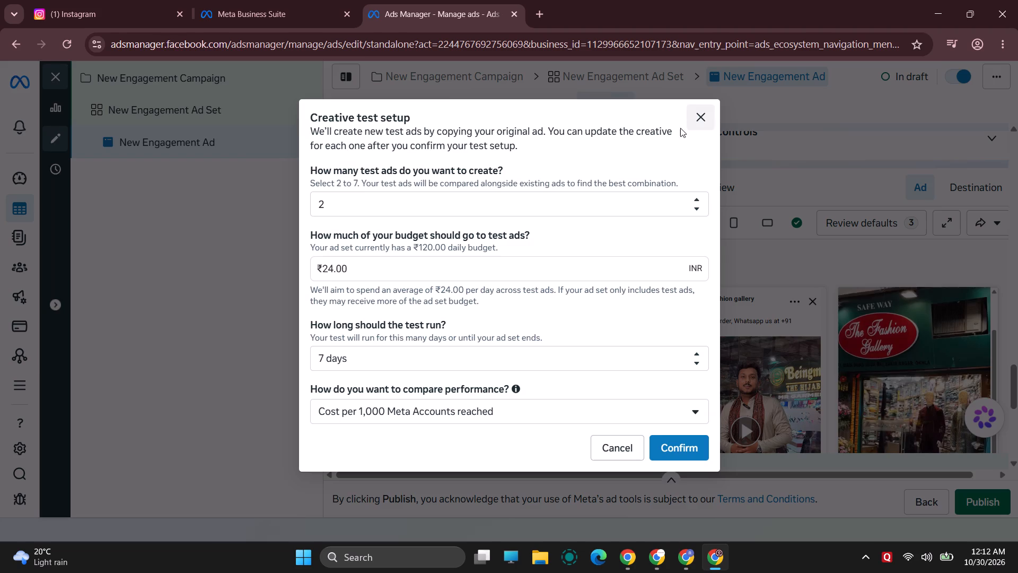
{"action": "left_click", "coordinate": [694, 118]}
{"action": "scroll", "coordinate": [525, 258], "scroll_direction": "down", "scroll_amount": 3}
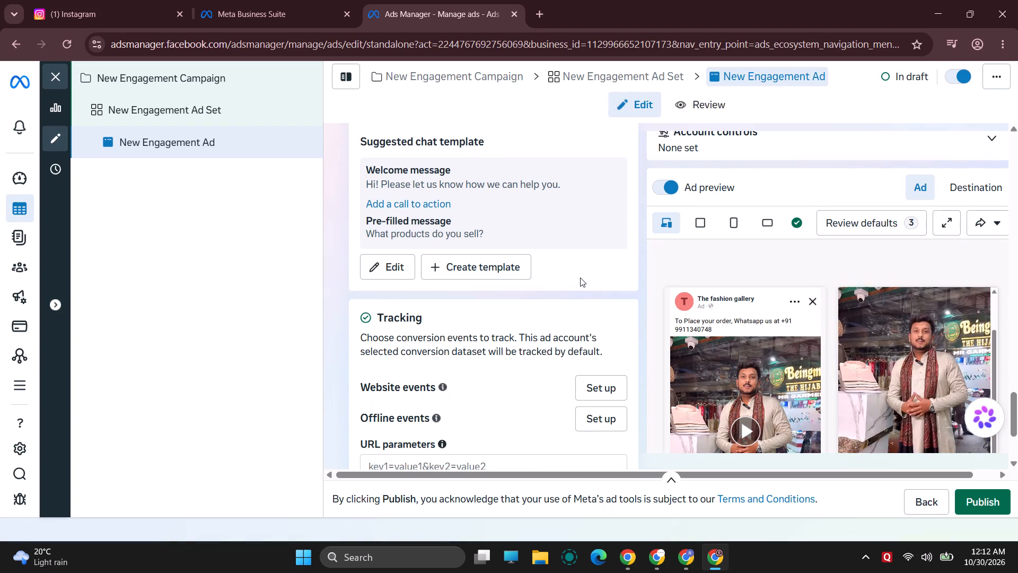
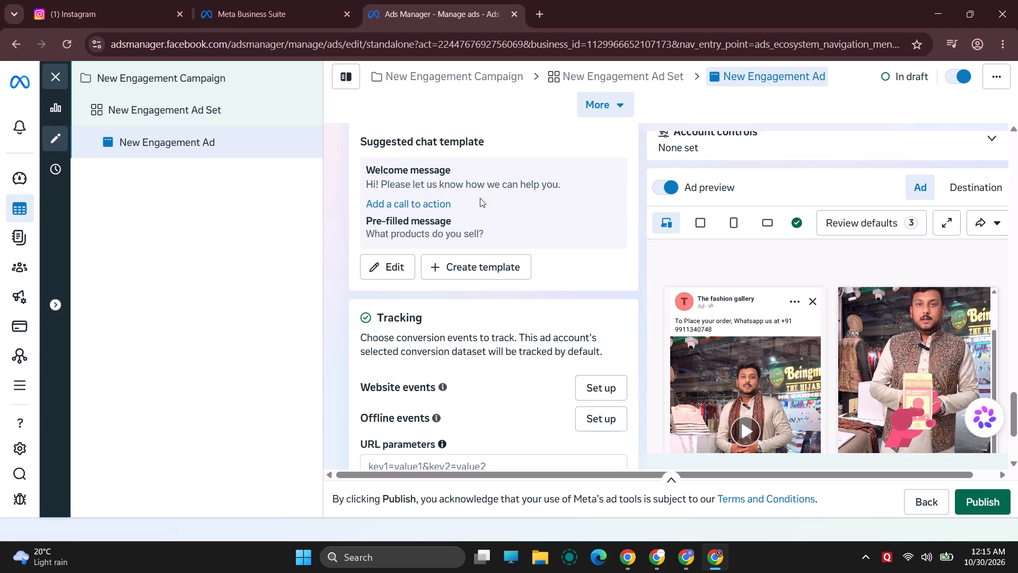
Review the ad's format display options, primary text, headline, description, call to action, enhancements and creative testing settings.
{"action": "scroll", "coordinate": [493, 248], "scroll_direction": "up", "scroll_amount": 13}
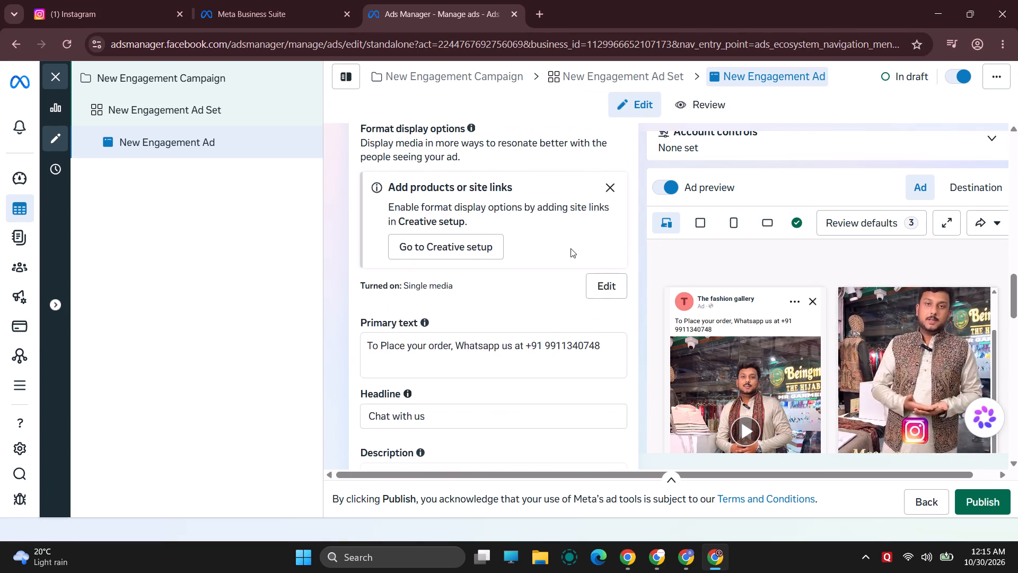
{"action": "scroll", "coordinate": [569, 249], "scroll_direction": "up", "scroll_amount": 1}
{"action": "scroll", "coordinate": [569, 250], "scroll_direction": "down", "scroll_amount": 7}
{"action": "scroll", "coordinate": [554, 347], "scroll_direction": "down", "scroll_amount": 1}
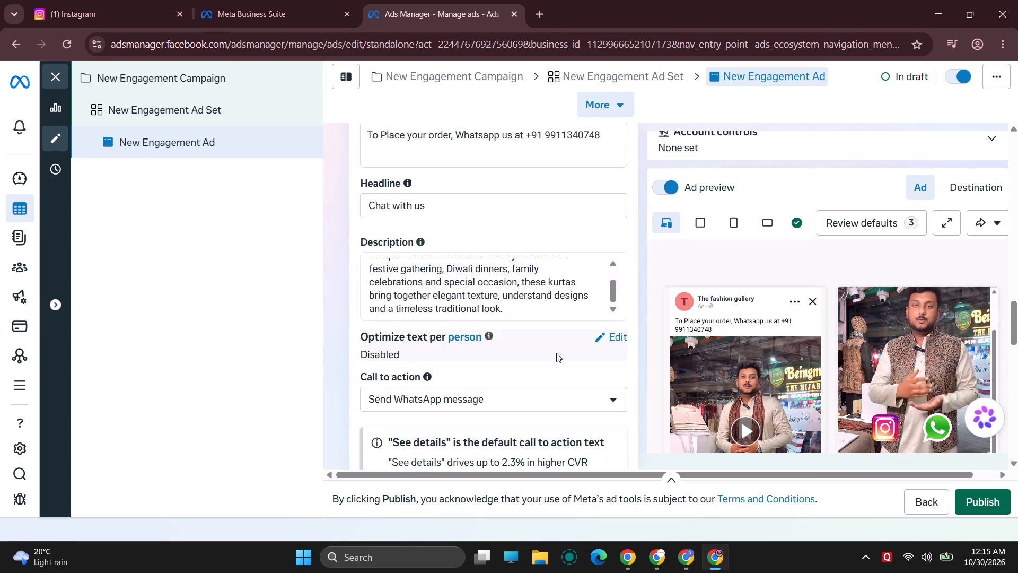
{"action": "scroll", "coordinate": [556, 353], "scroll_direction": "down", "scroll_amount": 5}
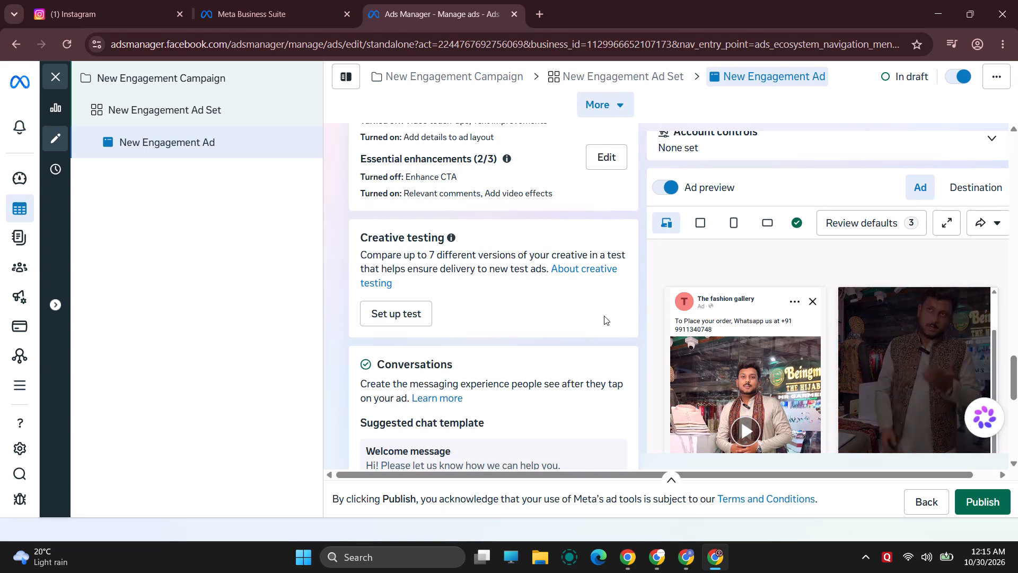
Open the suggested chat template in the ad's Conversations section for editing.
{"action": "scroll", "coordinate": [604, 314], "scroll_direction": "down", "scroll_amount": 3}
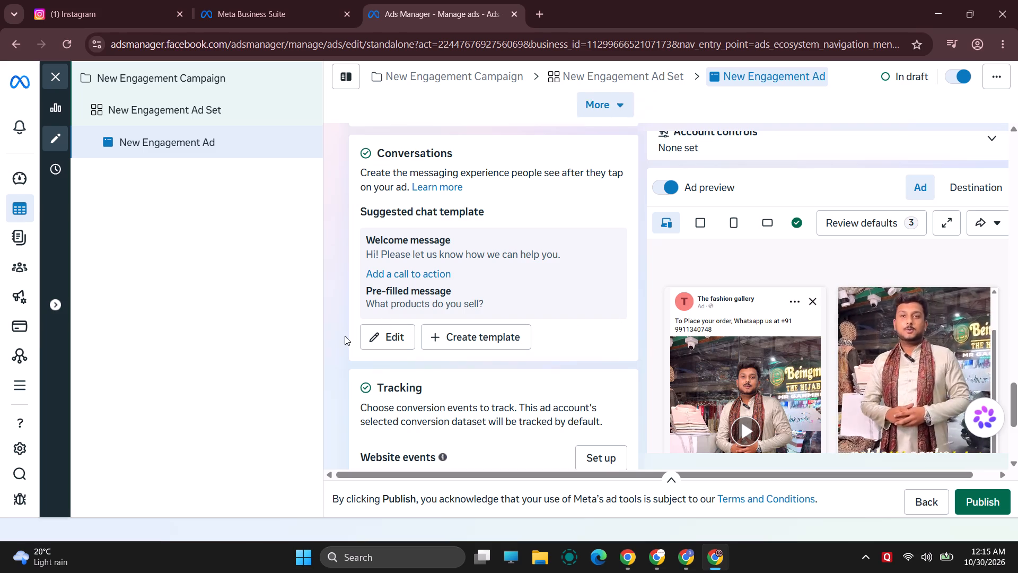
{"action": "left_click", "coordinate": [380, 332]}
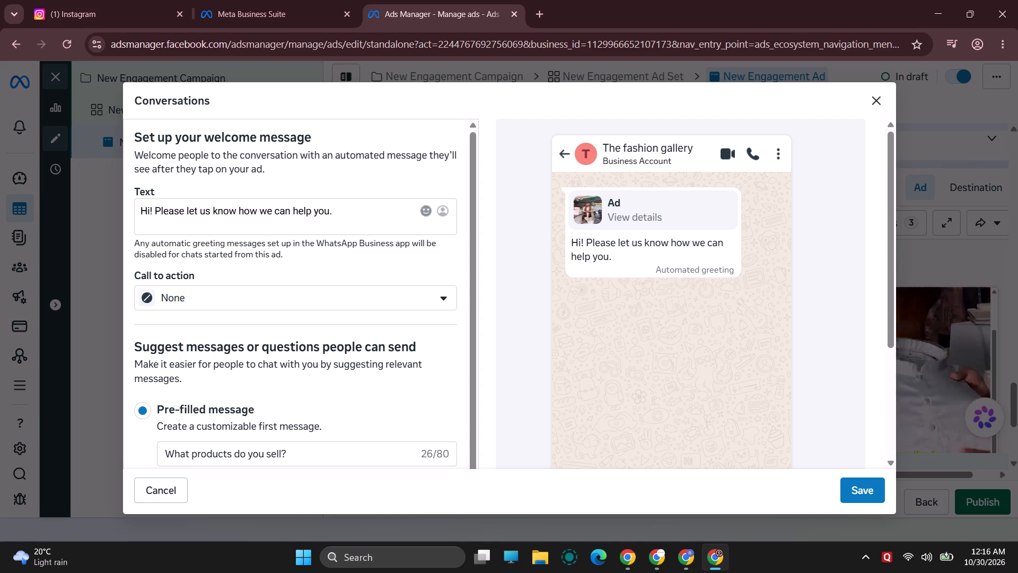
Review the chat template's welcome message text, its pre-filled customer message and the WhatsApp conversation preview.
{"action": "left_click_drag", "start_coordinate": [365, 213], "coordinate": [94, 206]}
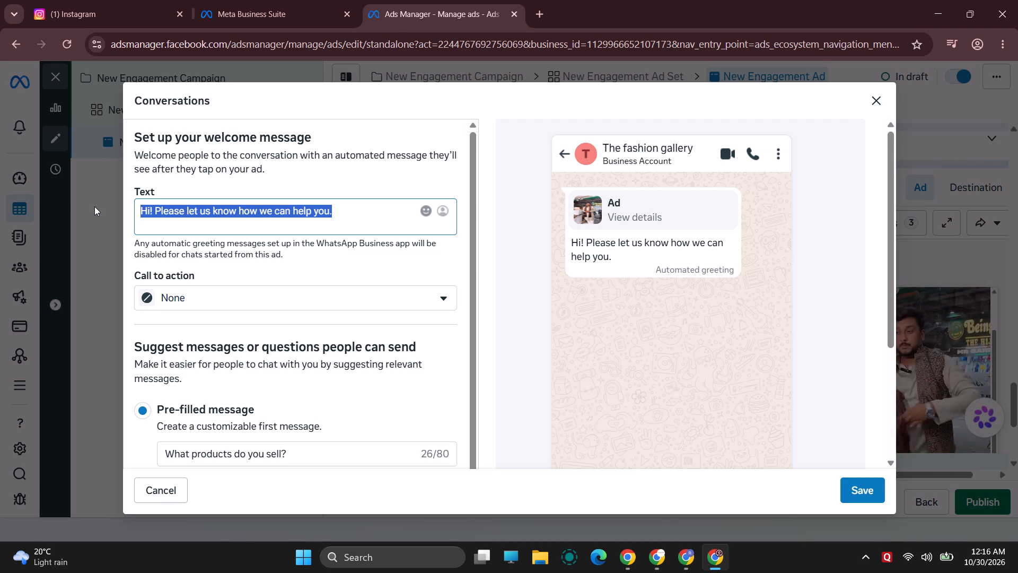
{"action": "left_click", "coordinate": [328, 177]}
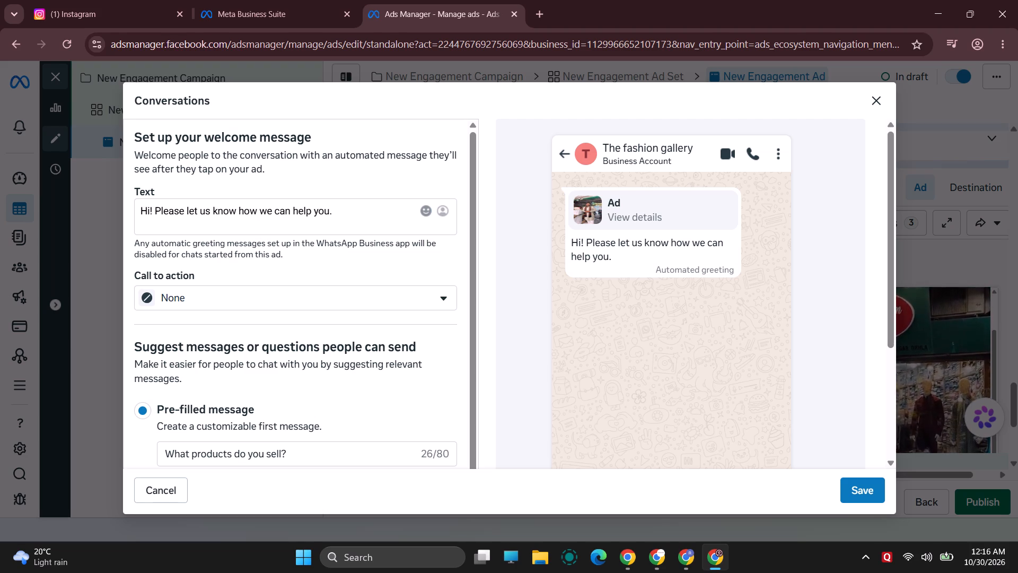
{"action": "scroll", "coordinate": [293, 336], "scroll_direction": "down", "scroll_amount": 1}
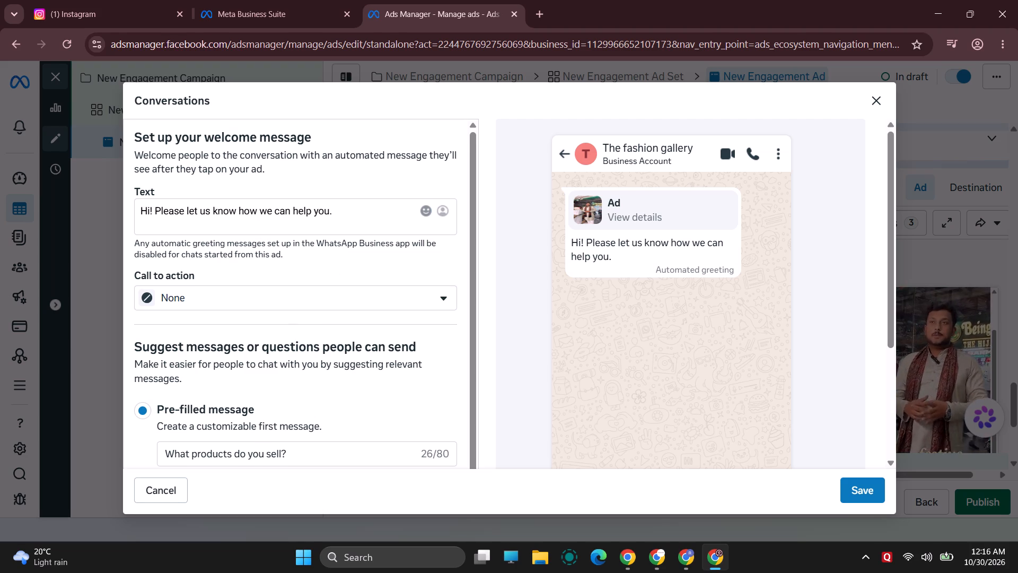
{"action": "left_click", "coordinate": [319, 456]}
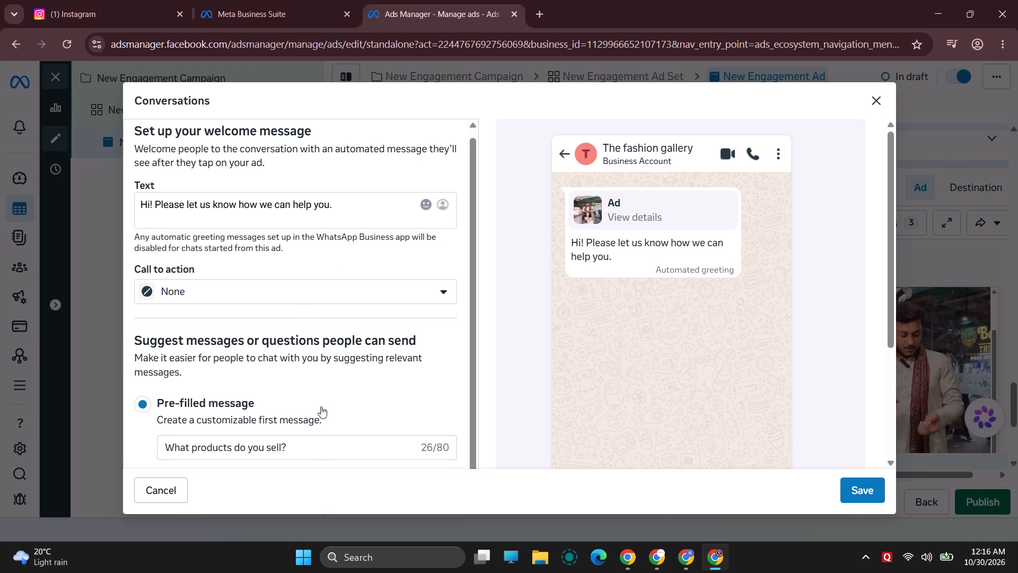
{"action": "left_click_drag", "start_coordinate": [346, 206], "coordinate": [303, 213]}
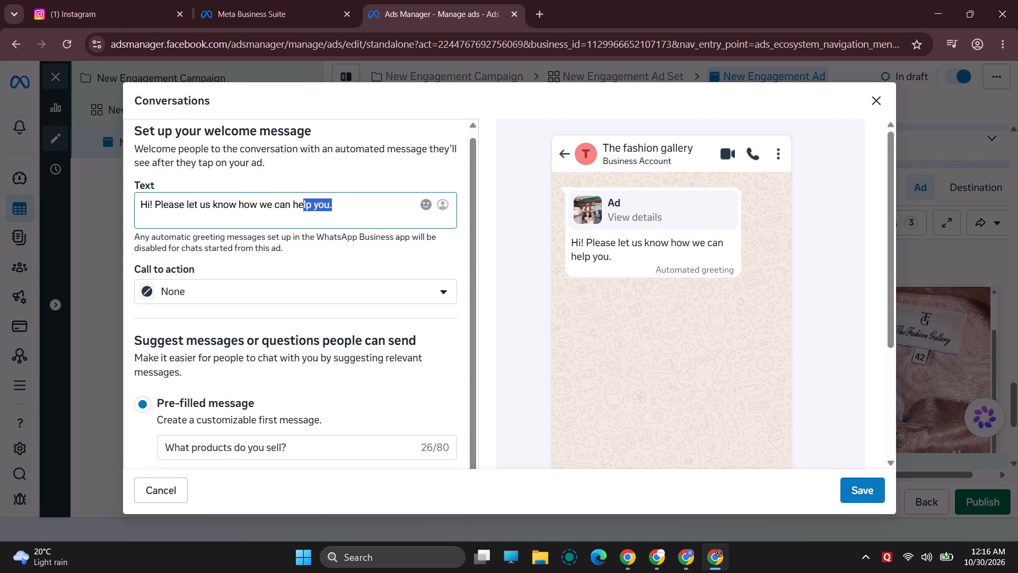
{"action": "left_click", "coordinate": [365, 209]}
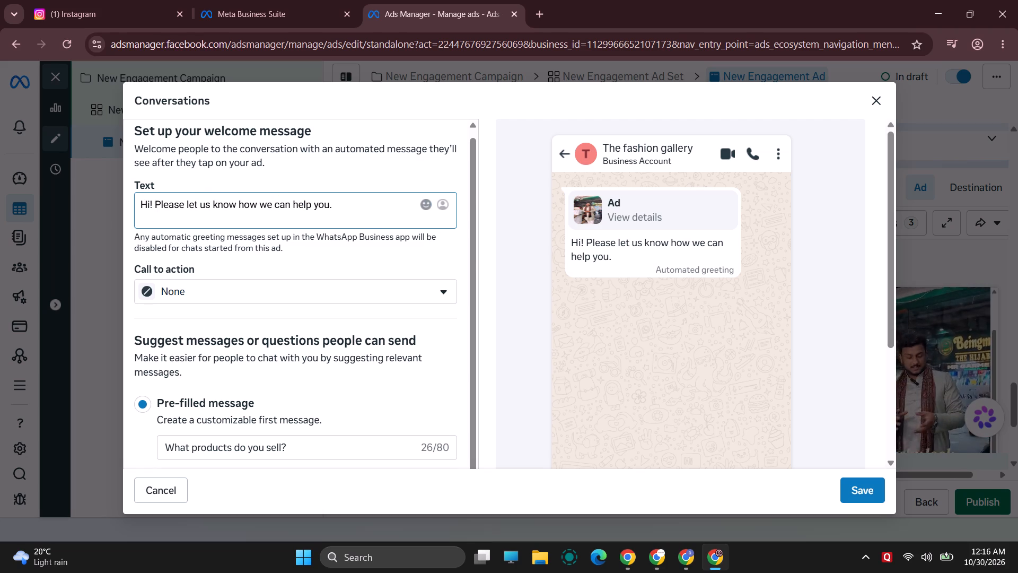
{"action": "left_click", "coordinate": [386, 268]}
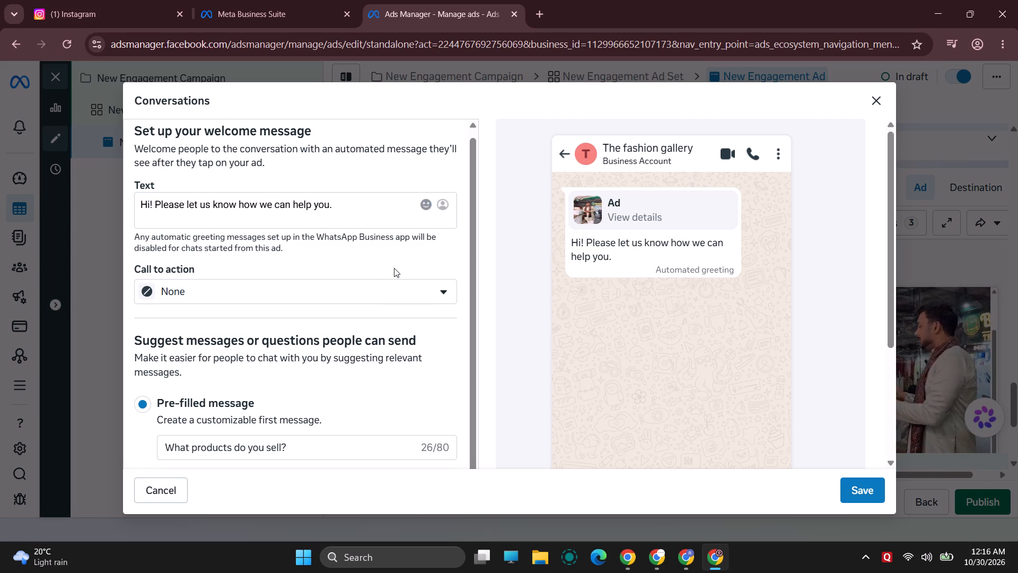
{"action": "scroll", "coordinate": [298, 291], "scroll_direction": "down", "scroll_amount": 2}
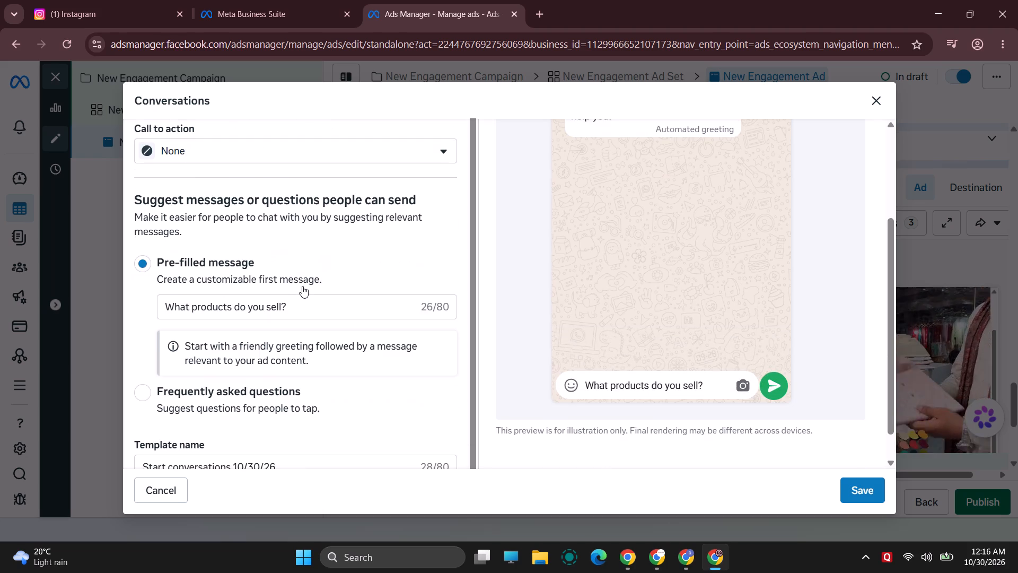
{"action": "left_click", "coordinate": [309, 311]}
{"action": "left_click_drag", "start_coordinate": [337, 307], "coordinate": [183, 309]}
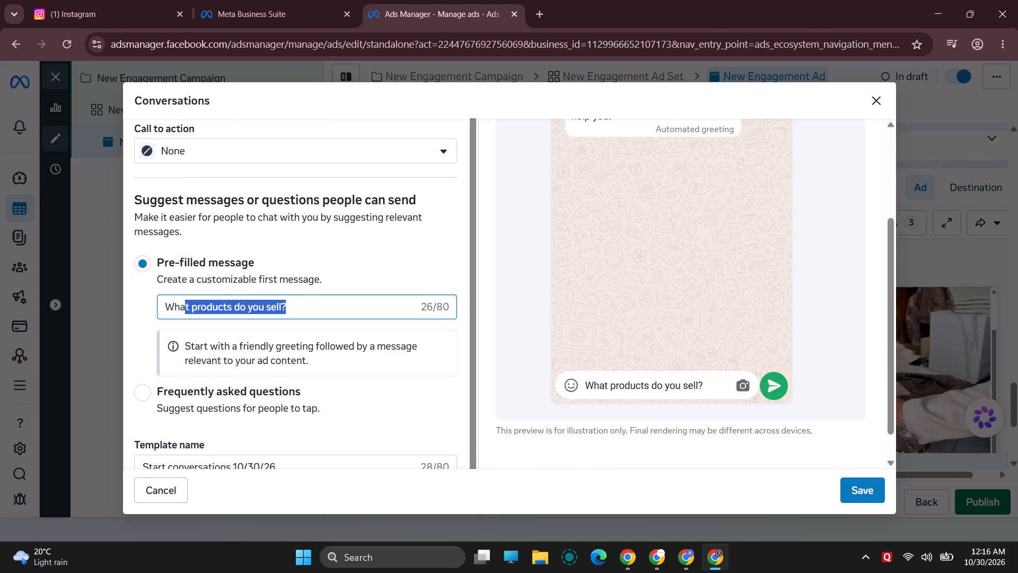
{"action": "scroll", "coordinate": [342, 305], "scroll_direction": "up", "scroll_amount": 3}
{"action": "left_click", "coordinate": [503, 301]}
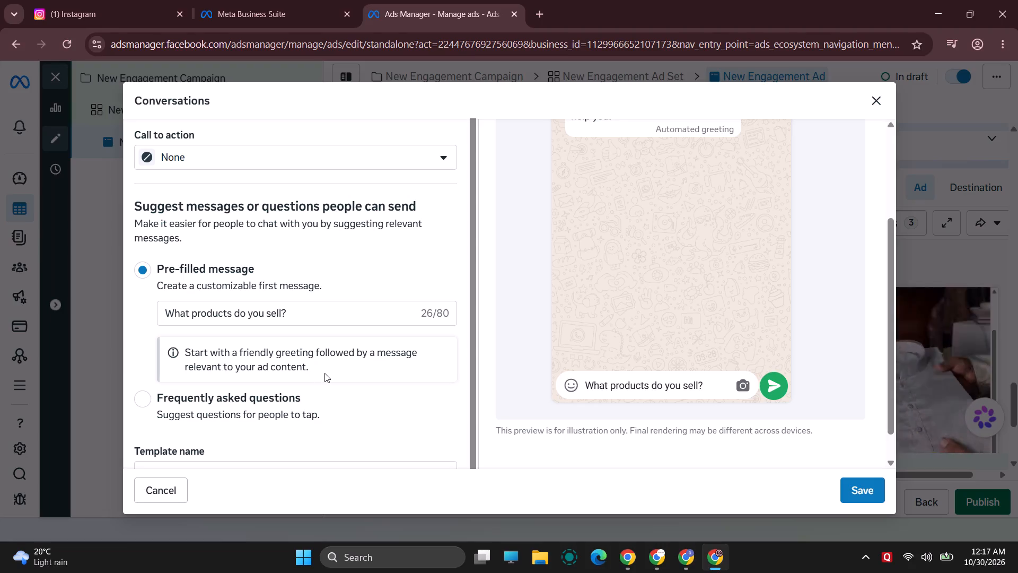
{"action": "scroll", "coordinate": [574, 368], "scroll_direction": "up", "scroll_amount": 3}
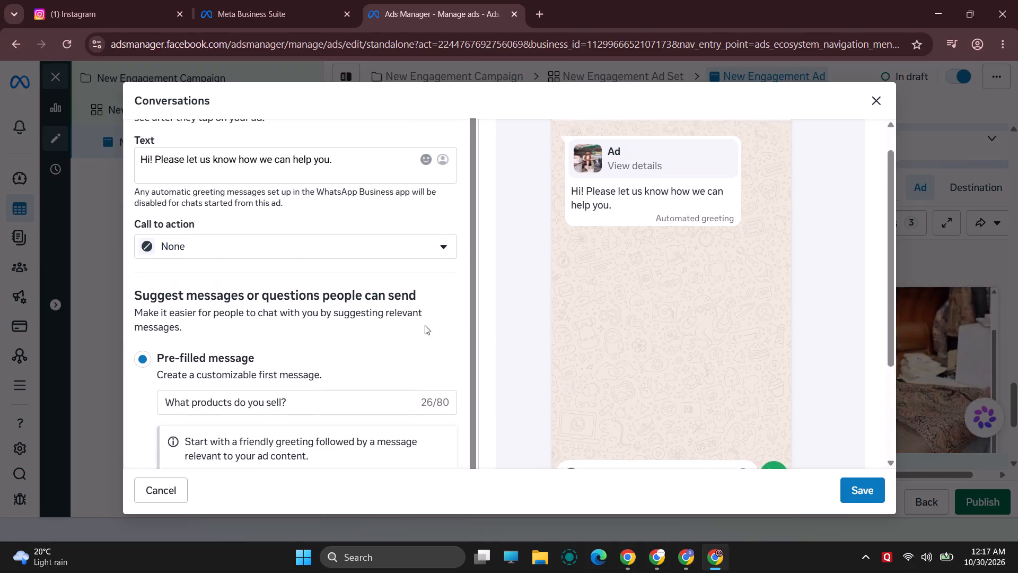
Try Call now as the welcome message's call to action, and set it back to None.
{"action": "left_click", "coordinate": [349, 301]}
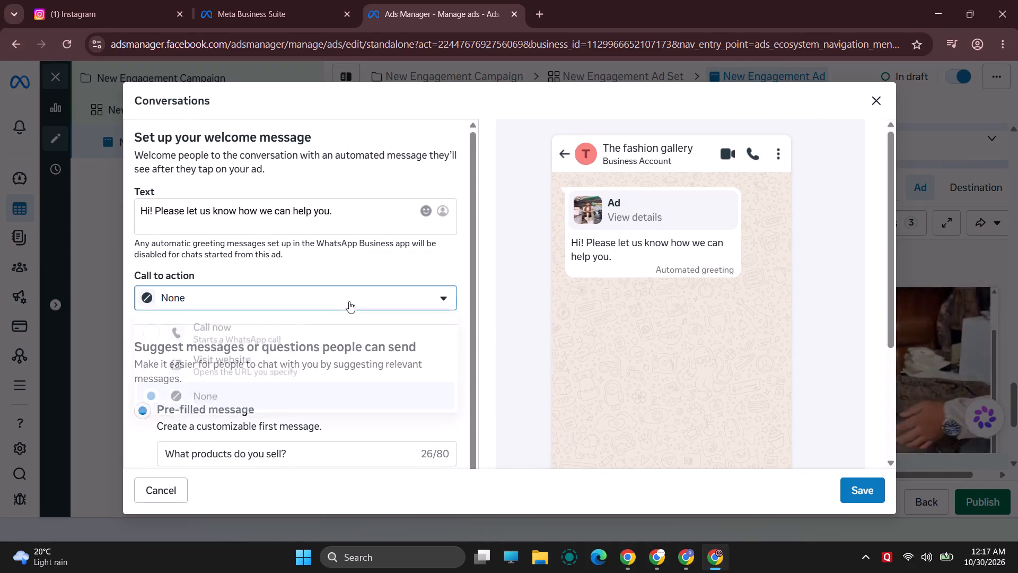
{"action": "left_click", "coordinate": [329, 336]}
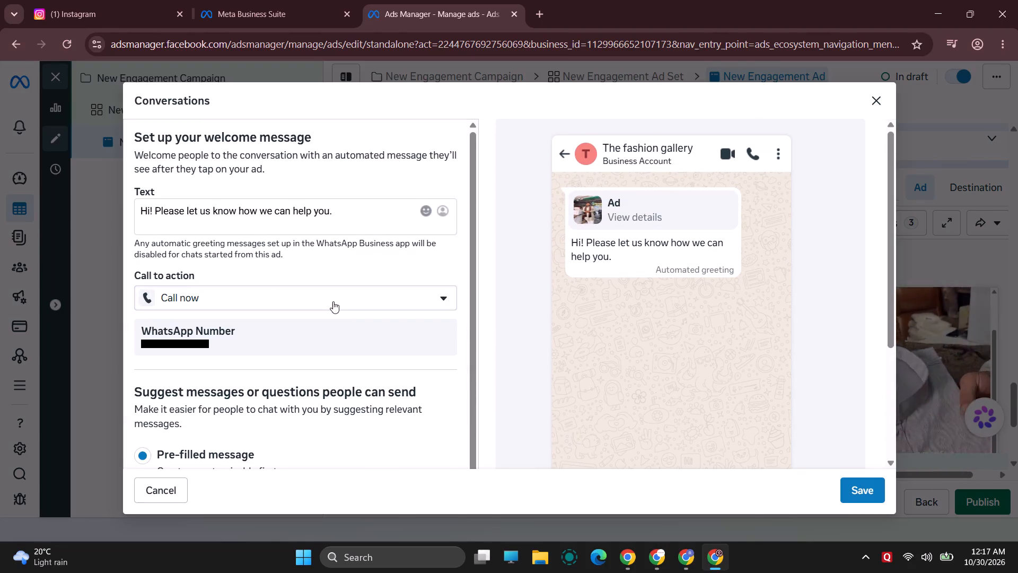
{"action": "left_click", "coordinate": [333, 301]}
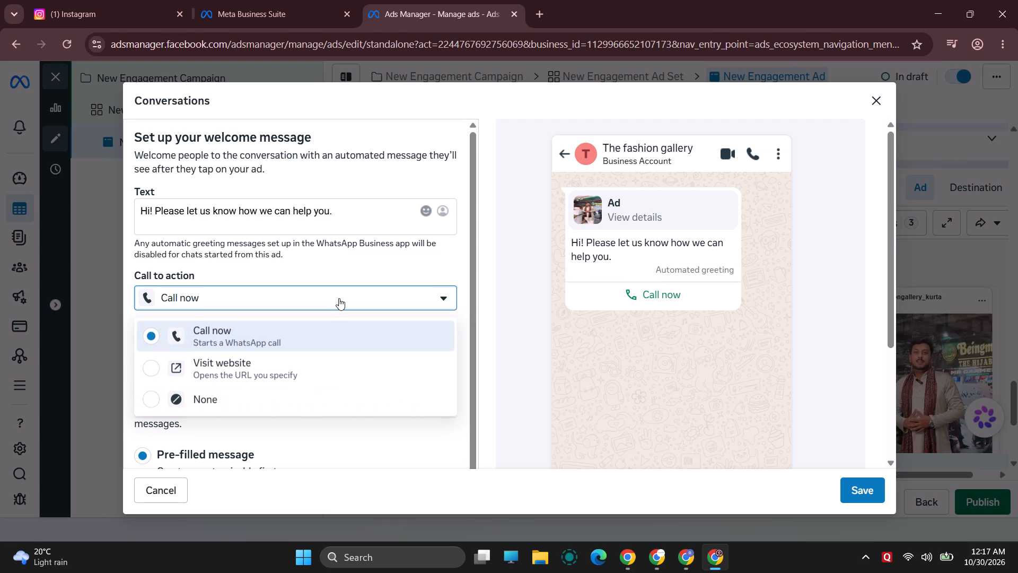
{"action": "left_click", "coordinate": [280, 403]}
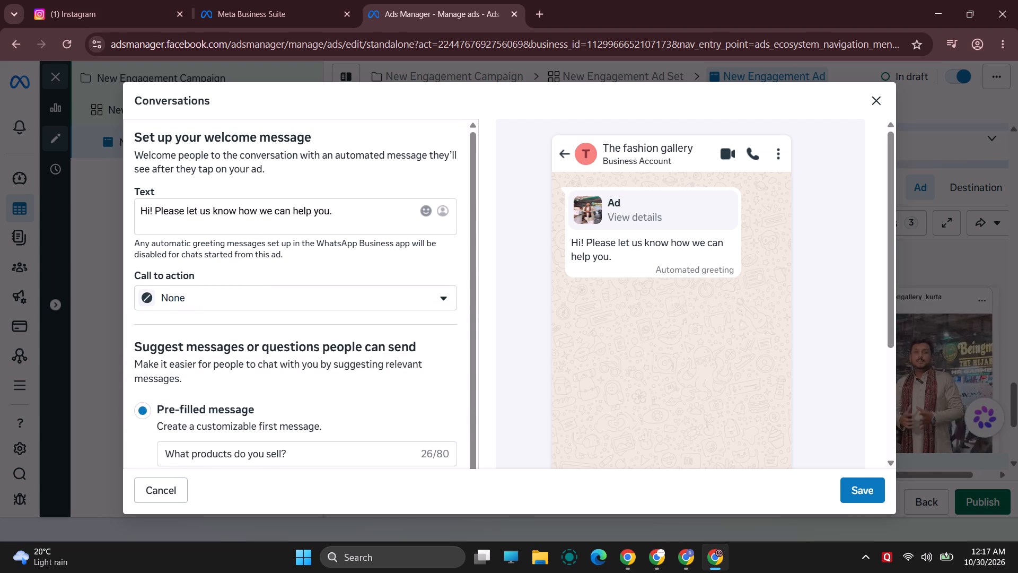
Set the welcome message's call to action to Call now.
{"action": "left_click", "coordinate": [295, 301]}
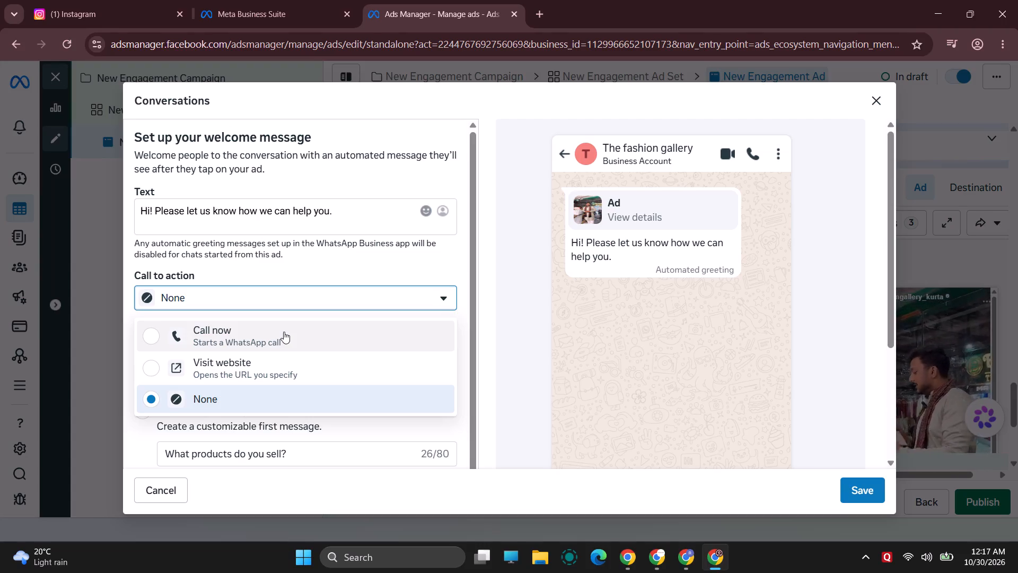
{"action": "left_click", "coordinate": [284, 332]}
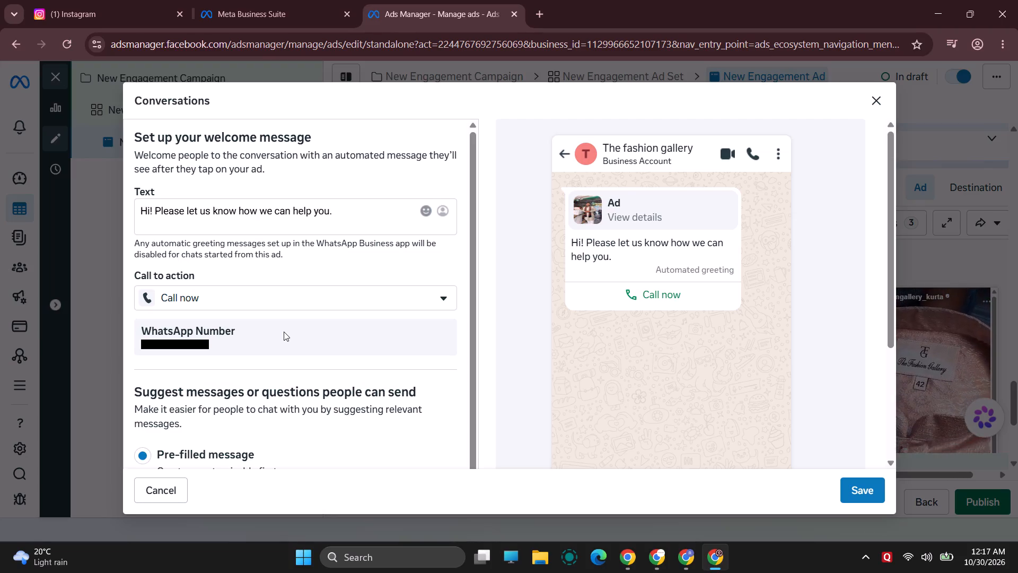
Capture a rectangular screenshot of the WhatsApp conversation preview with the Call now option.
{"action": "key", "text": "shift+super+s"}
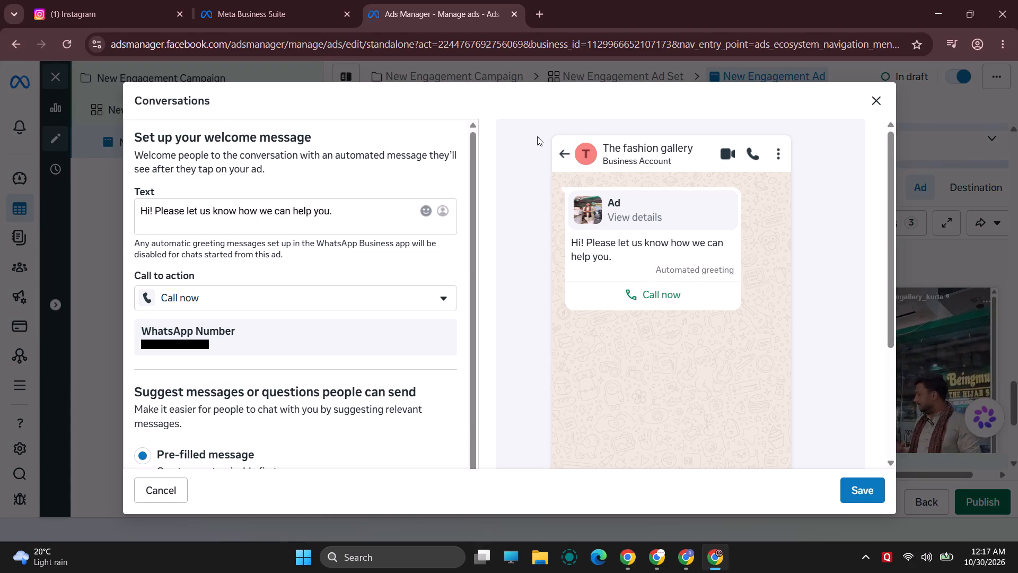
{"action": "left_click_drag", "start_coordinate": [490, 107], "coordinate": [859, 472]}
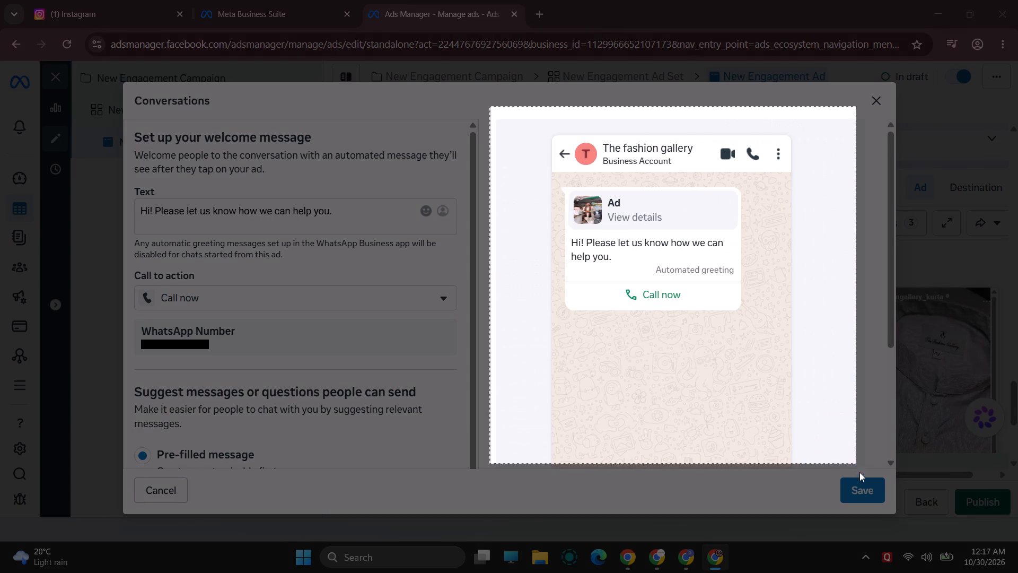
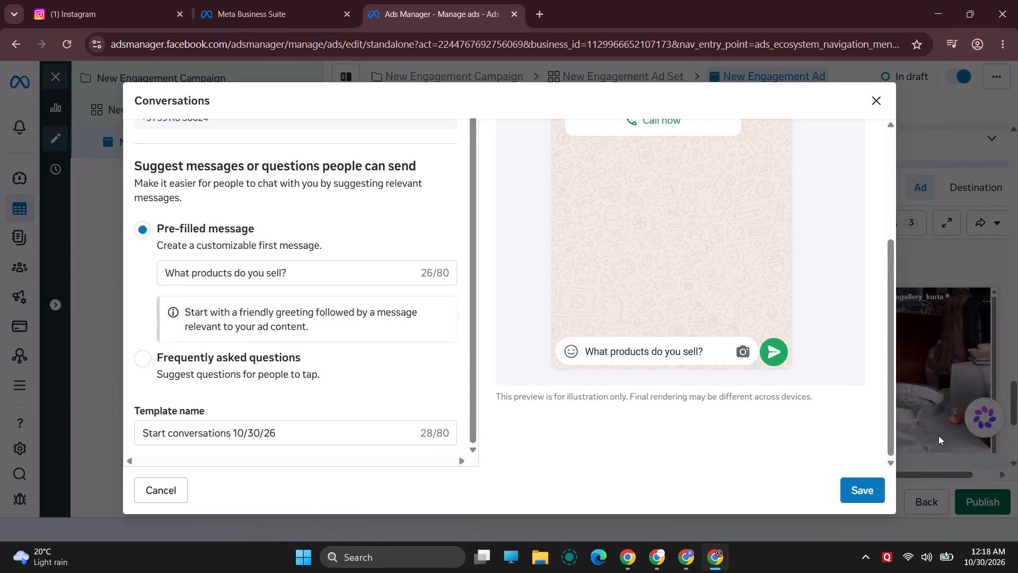
Check the welcome message setup and save the chat template Start conversations 10/30/26 with the Call now call to action.
{"action": "scroll", "coordinate": [821, 426], "scroll_direction": "up", "scroll_amount": 5}
{"action": "scroll", "coordinate": [593, 343], "scroll_direction": "up", "scroll_amount": 5}
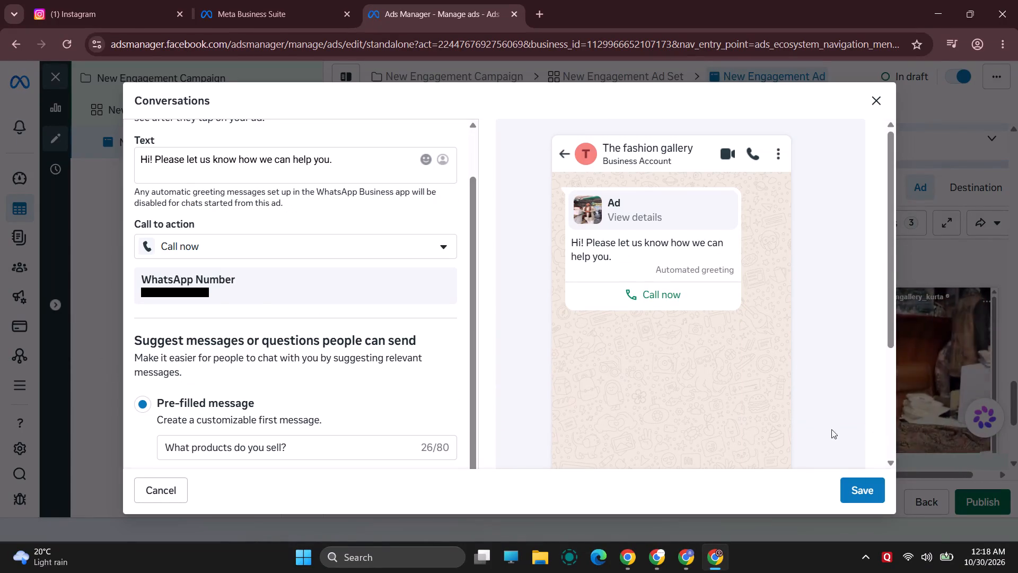
{"action": "scroll", "coordinate": [355, 253], "scroll_direction": "up", "scroll_amount": 8}
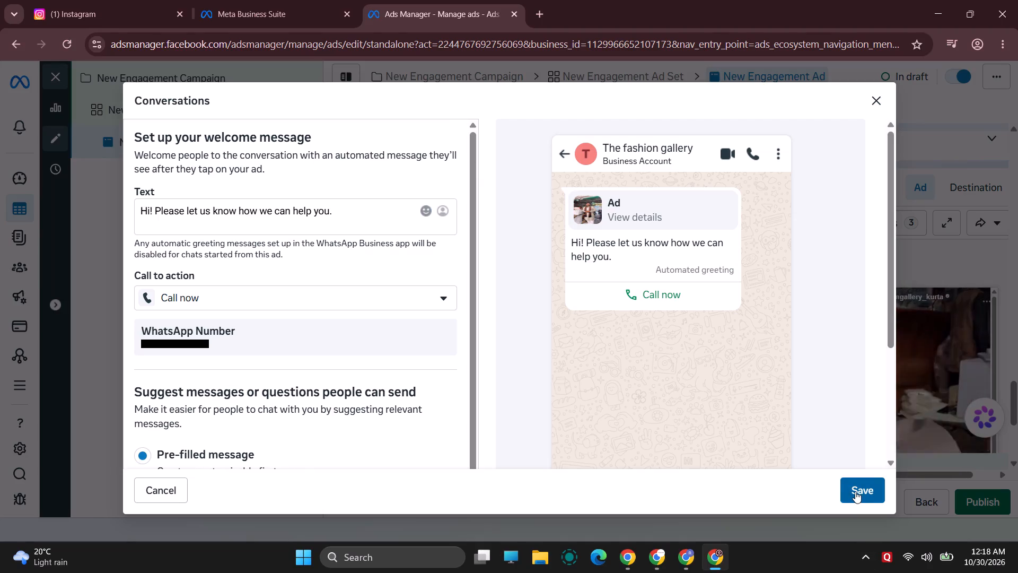
{"action": "left_click", "coordinate": [855, 491]}
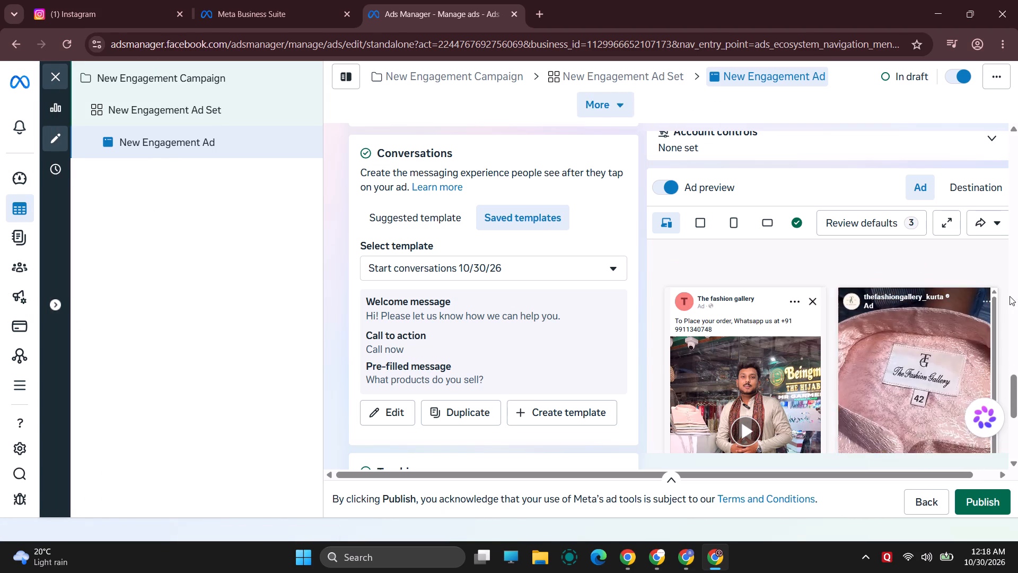
Review the ad's remaining settings before publishing, including its format display options, primary text, creative testing, chat template summary and tracking.
{"action": "scroll", "coordinate": [1010, 296], "scroll_direction": "down", "scroll_amount": 2}
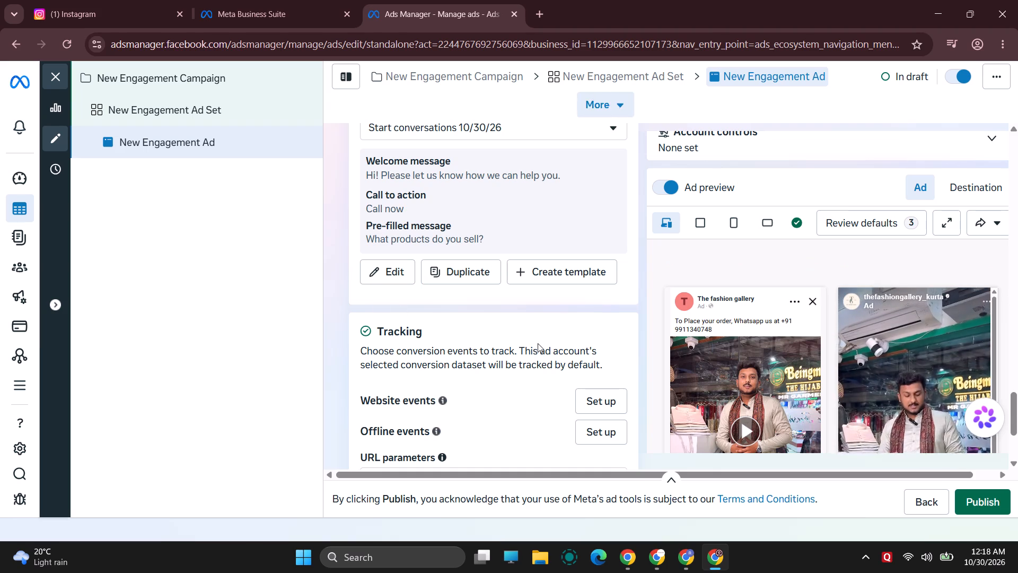
{"action": "scroll", "coordinate": [538, 343], "scroll_direction": "down", "scroll_amount": 7}
{"action": "scroll", "coordinate": [538, 342], "scroll_direction": "up", "scroll_amount": 14}
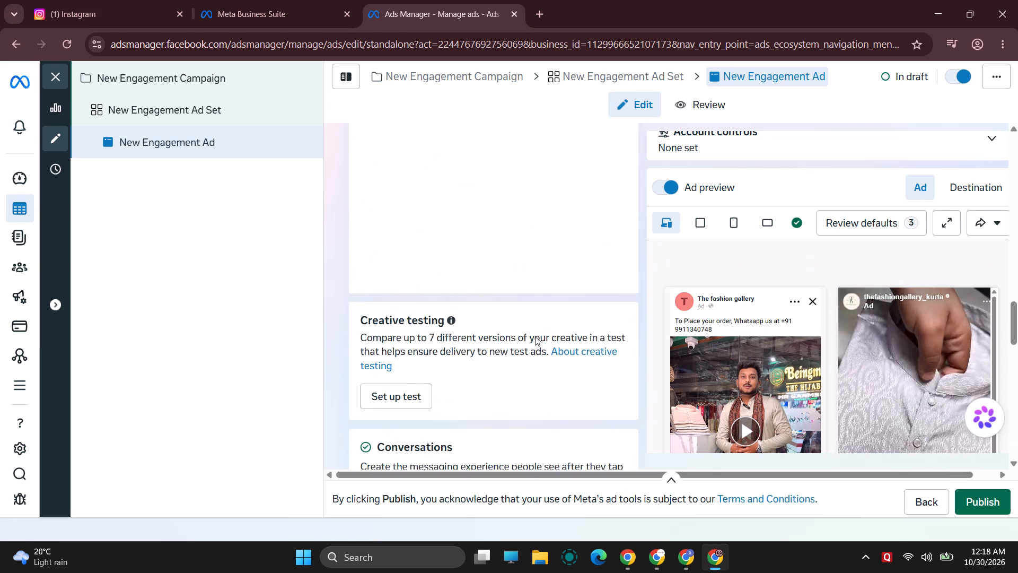
{"action": "scroll", "coordinate": [535, 336], "scroll_direction": "up", "scroll_amount": 14}
{"action": "scroll", "coordinate": [546, 312], "scroll_direction": "down", "scroll_amount": 11}
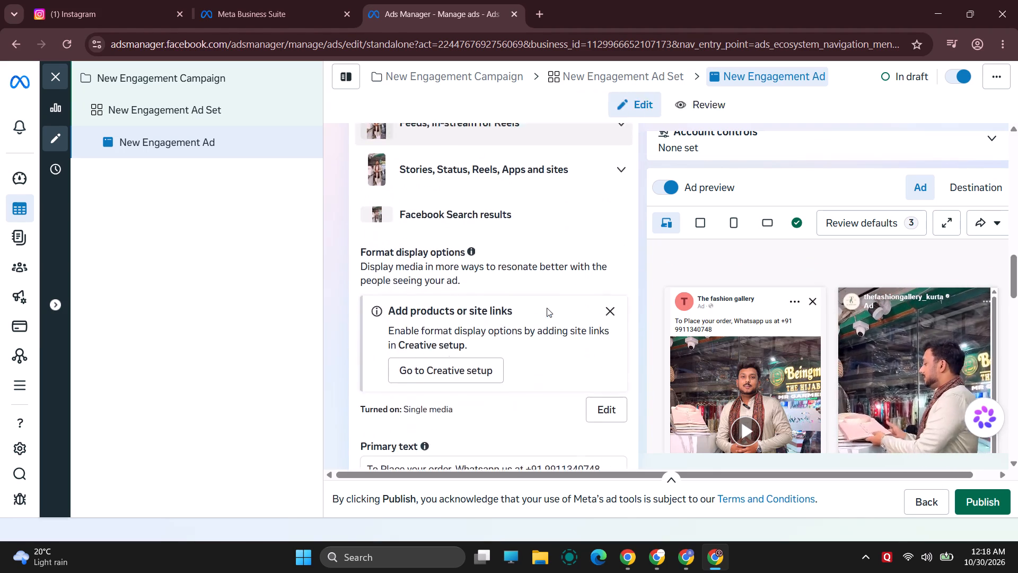
{"action": "scroll", "coordinate": [547, 308], "scroll_direction": "down", "scroll_amount": 20}
{"action": "scroll", "coordinate": [547, 308], "scroll_direction": "down", "scroll_amount": 1}
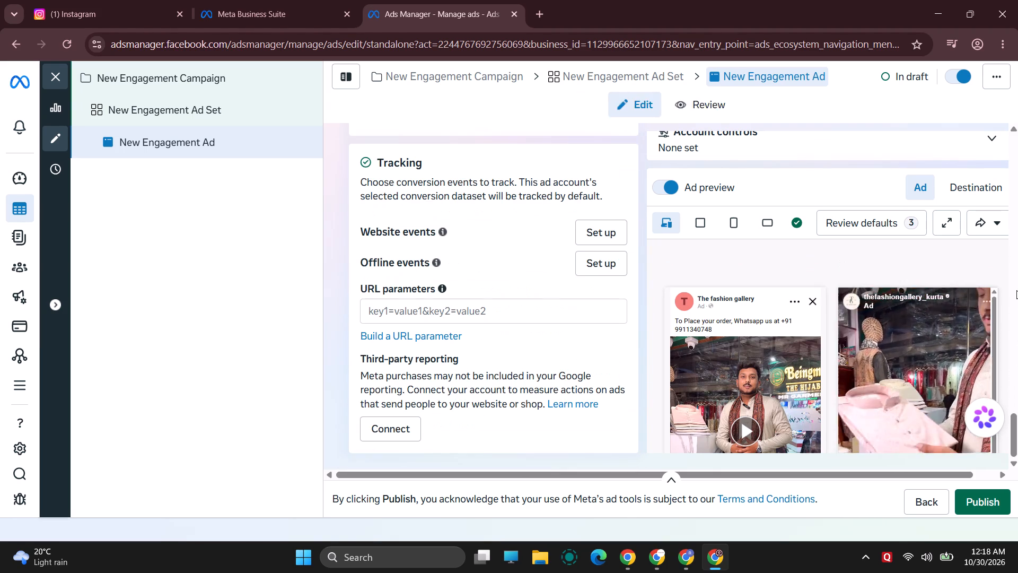
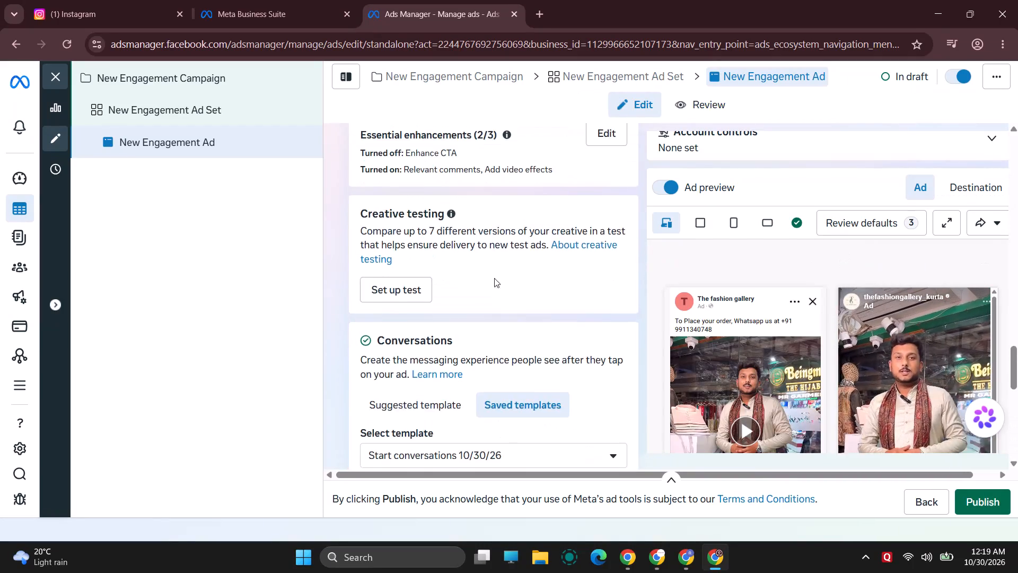
Look through the whole ad setup once more, from ad name, identity and format to primary text, conversation template and tracking.
{"action": "scroll", "coordinate": [551, 222], "scroll_direction": "up", "scroll_amount": 8}
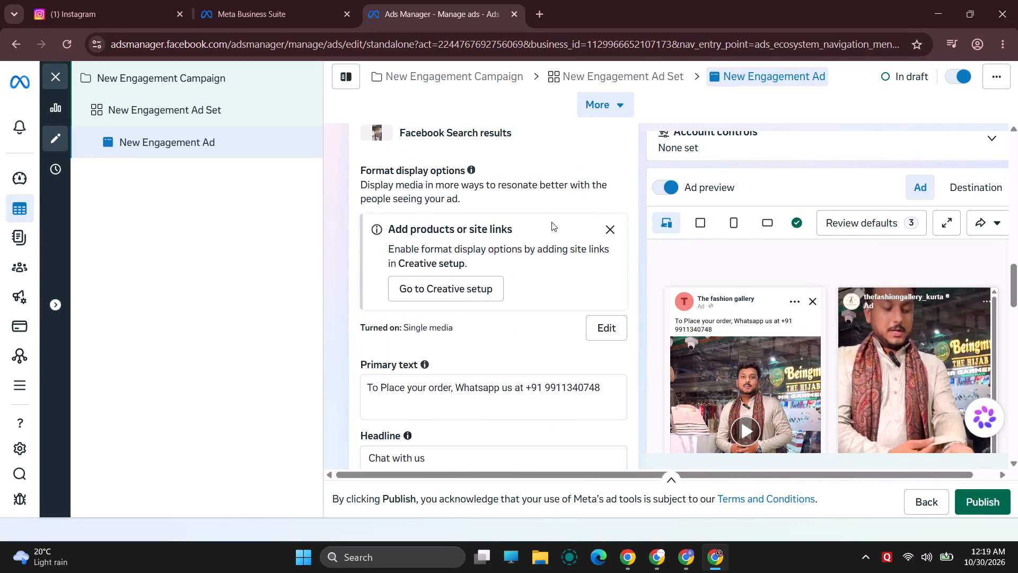
{"action": "scroll", "coordinate": [551, 222], "scroll_direction": "up", "scroll_amount": 7}
{"action": "scroll", "coordinate": [551, 222], "scroll_direction": "down", "scroll_amount": 16}
{"action": "scroll", "coordinate": [551, 223], "scroll_direction": "up", "scroll_amount": 13}
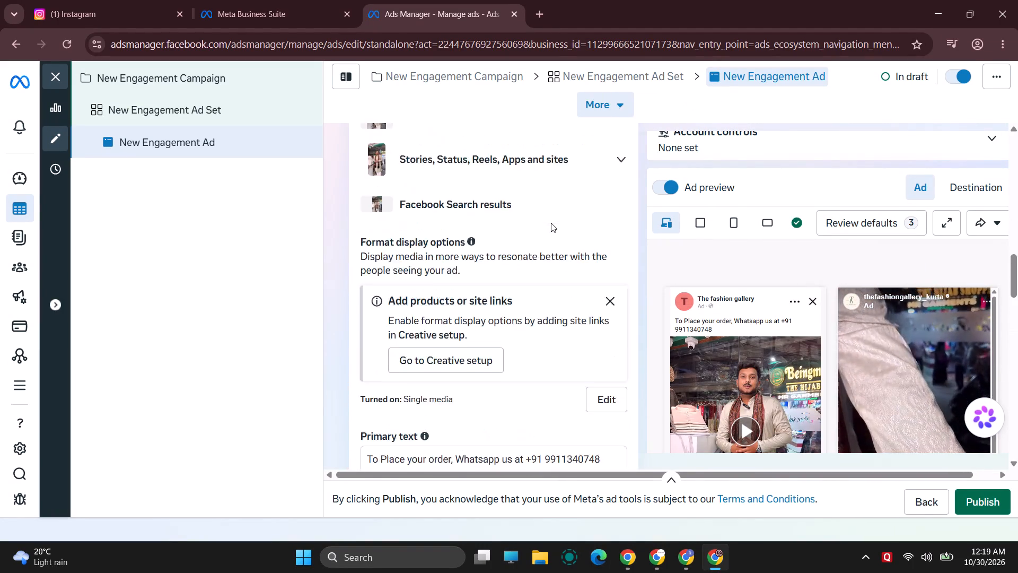
{"action": "scroll", "coordinate": [551, 223], "scroll_direction": "up", "scroll_amount": 16}
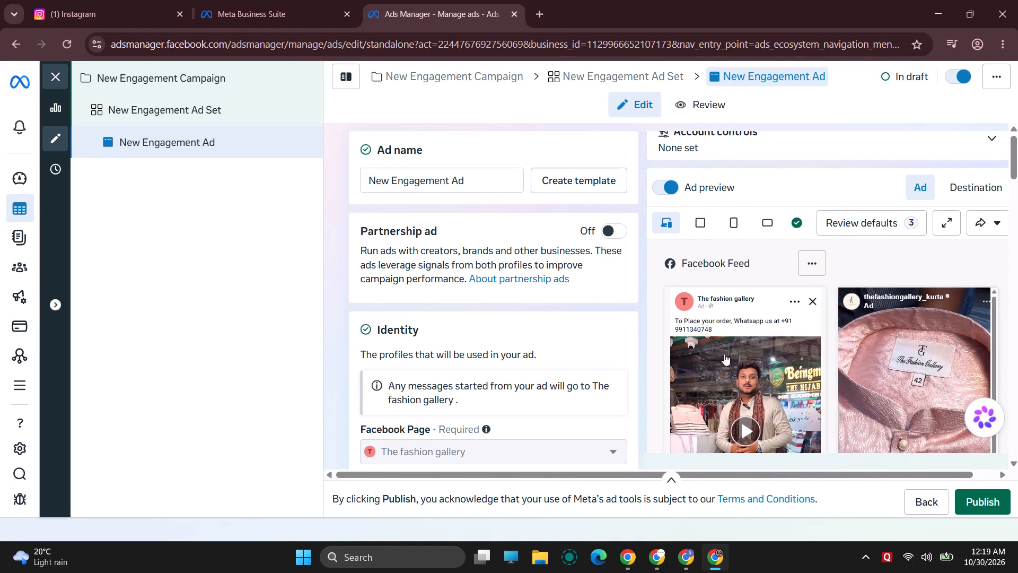
{"action": "scroll", "coordinate": [573, 271], "scroll_direction": "down", "scroll_amount": 4}
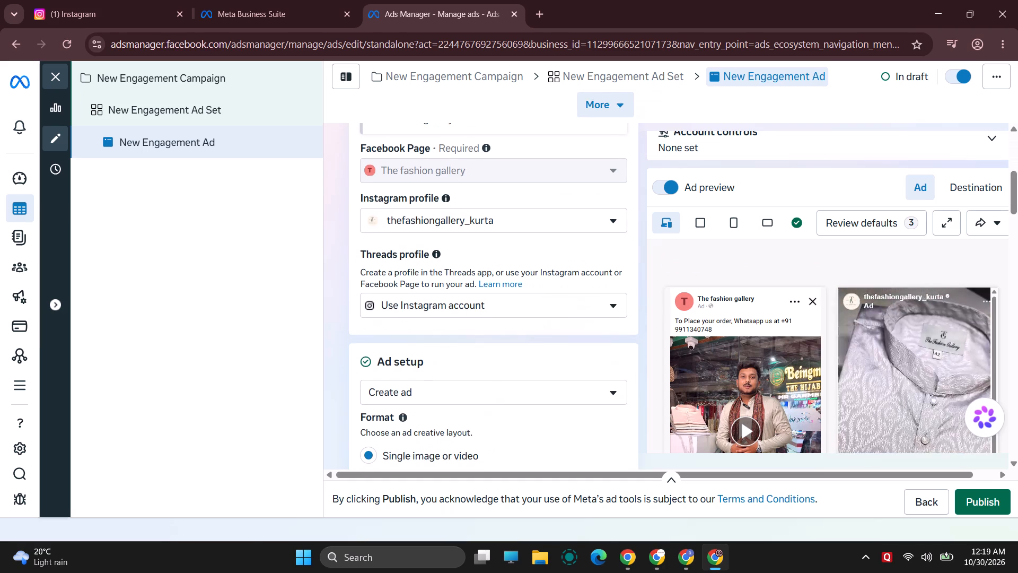
{"action": "scroll", "coordinate": [541, 283], "scroll_direction": "down", "scroll_amount": 20}
{"action": "scroll", "coordinate": [541, 283], "scroll_direction": "down", "scroll_amount": 4}
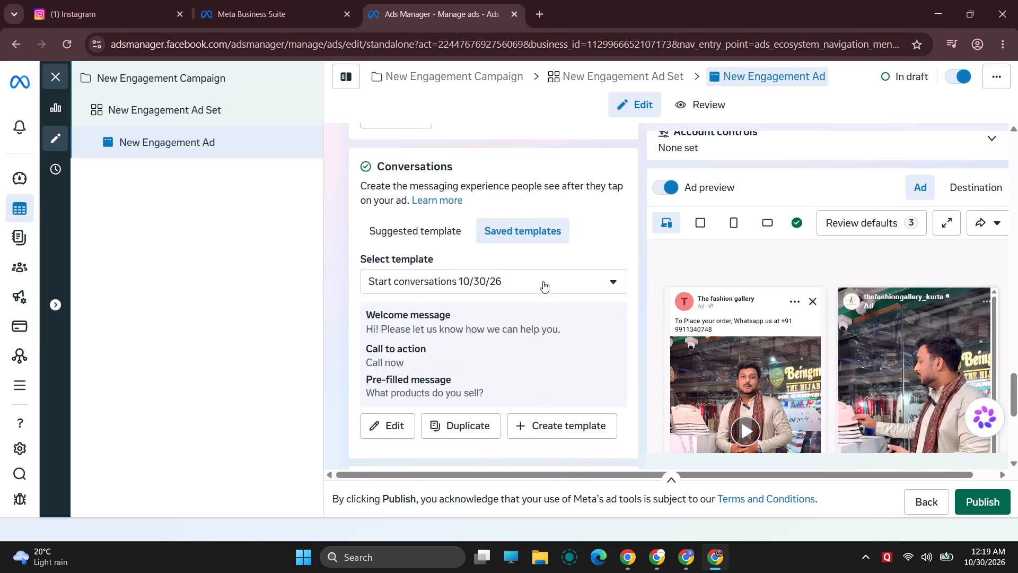
{"action": "scroll", "coordinate": [543, 281], "scroll_direction": "down", "scroll_amount": 7}
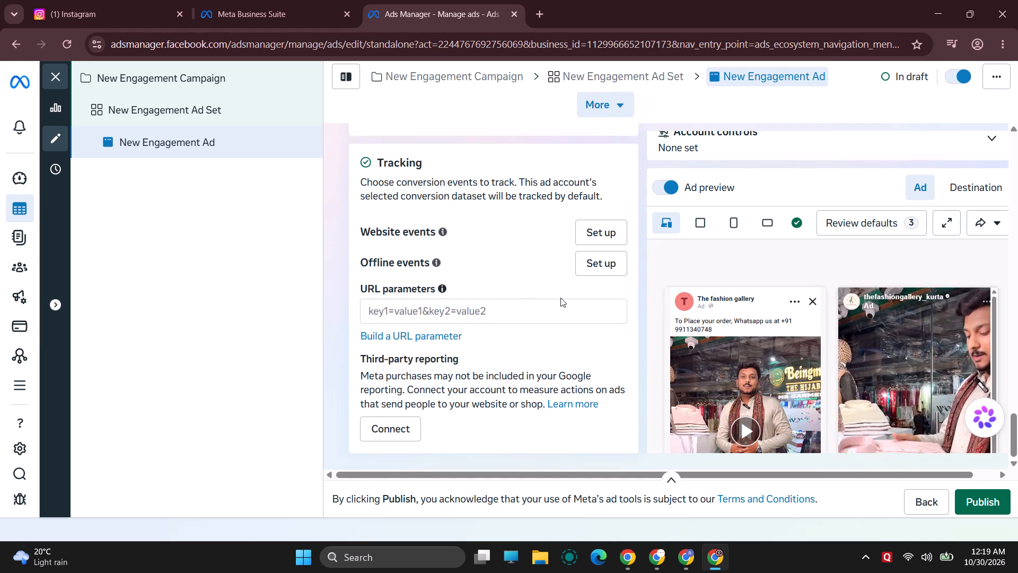
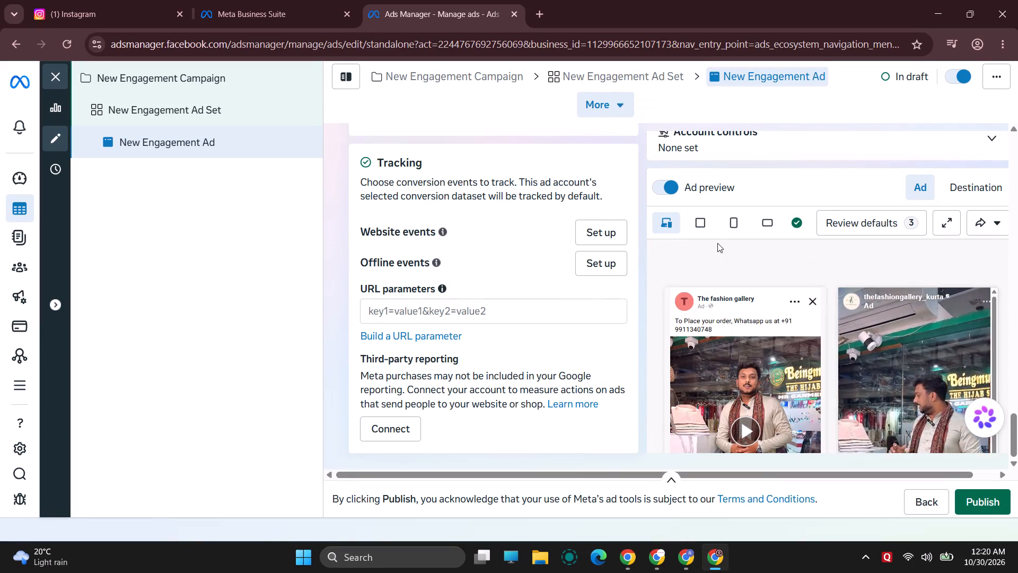
Look over the ad's conversation template and tracking settings alongside the feed previews.
{"action": "scroll", "coordinate": [596, 240], "scroll_direction": "down", "scroll_amount": 5}
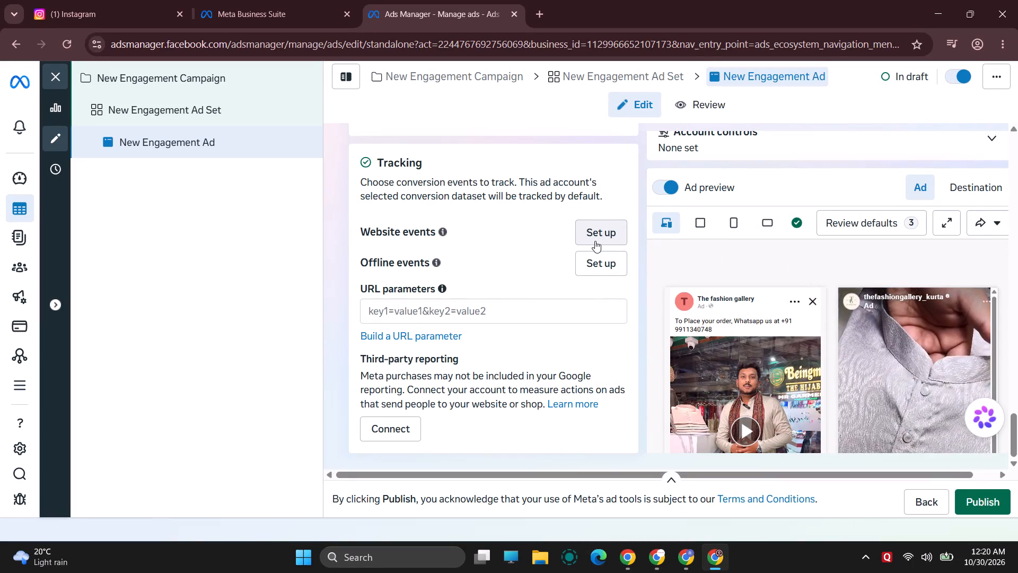
{"action": "scroll", "coordinate": [865, 234], "scroll_direction": "down", "scroll_amount": 5}
{"action": "scroll", "coordinate": [839, 313], "scroll_direction": "up", "scroll_amount": 2}
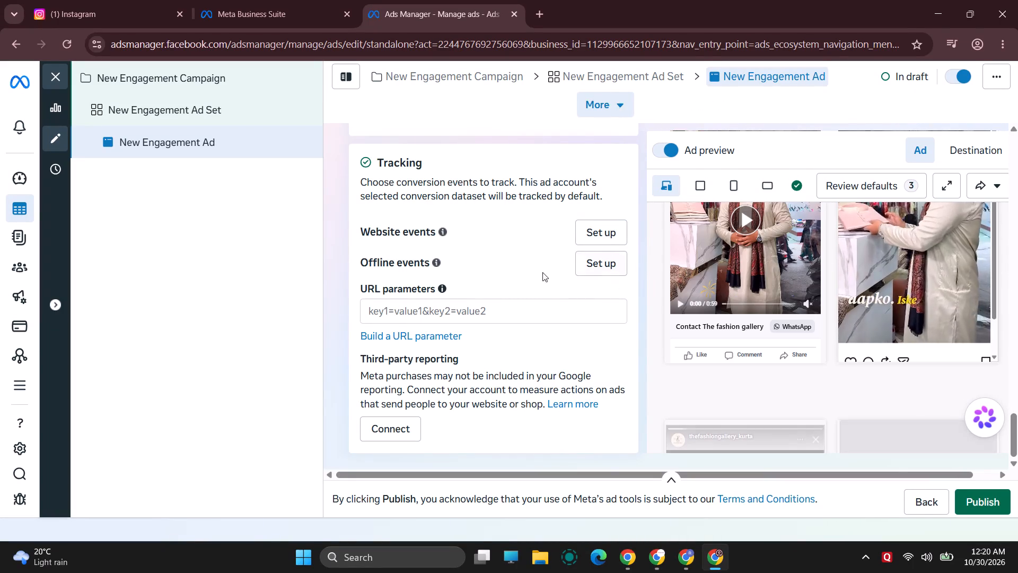
{"action": "scroll", "coordinate": [520, 257], "scroll_direction": "up", "scroll_amount": 3}
{"action": "scroll", "coordinate": [617, 284], "scroll_direction": "down", "scroll_amount": 2}
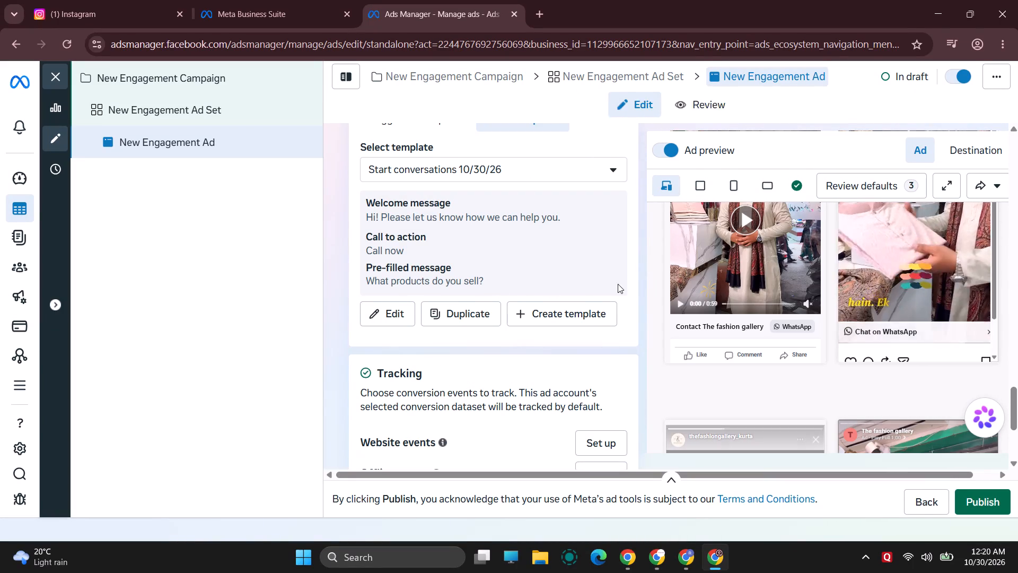
{"action": "scroll", "coordinate": [618, 284], "scroll_direction": "down", "scroll_amount": 6}
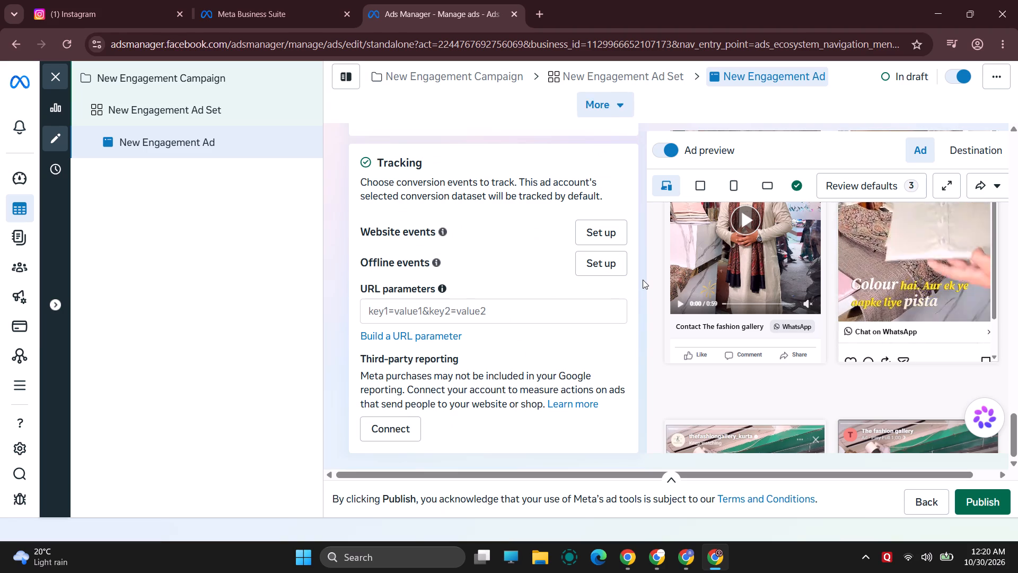
{"action": "scroll", "coordinate": [643, 280], "scroll_direction": "up", "scroll_amount": 1}
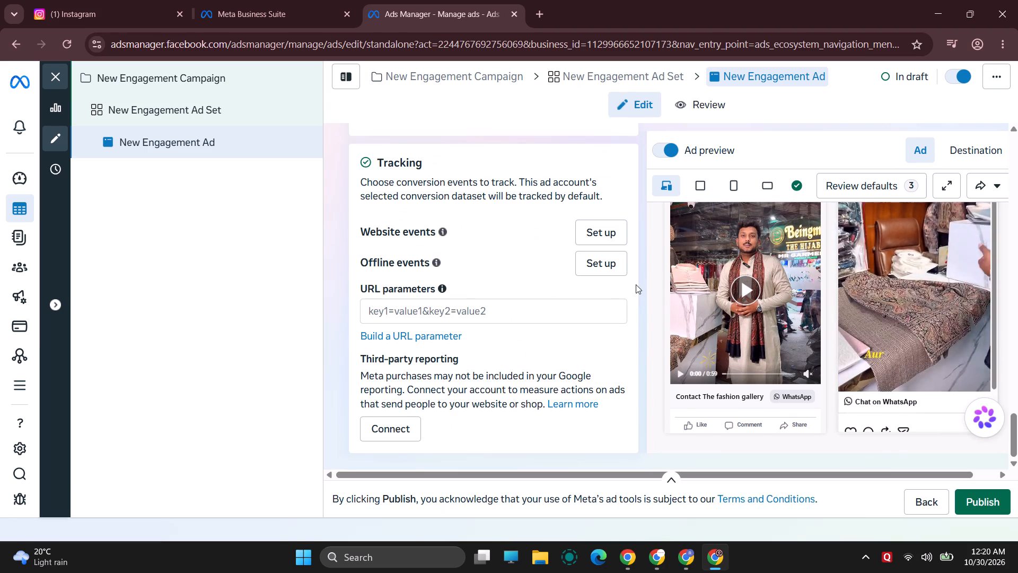
{"action": "scroll", "coordinate": [638, 284], "scroll_direction": "down", "scroll_amount": 1}
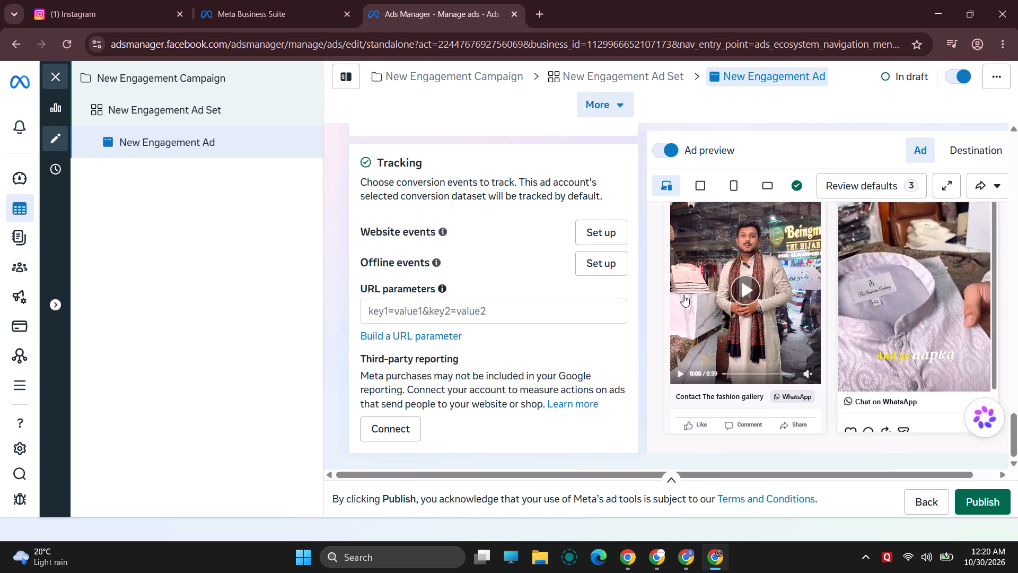
Examine the ad previews across the feed, Stories, Reels and remaining placements, rechecking the primary text, headline and format settings.
{"action": "scroll", "coordinate": [682, 294], "scroll_direction": "down", "scroll_amount": 3}
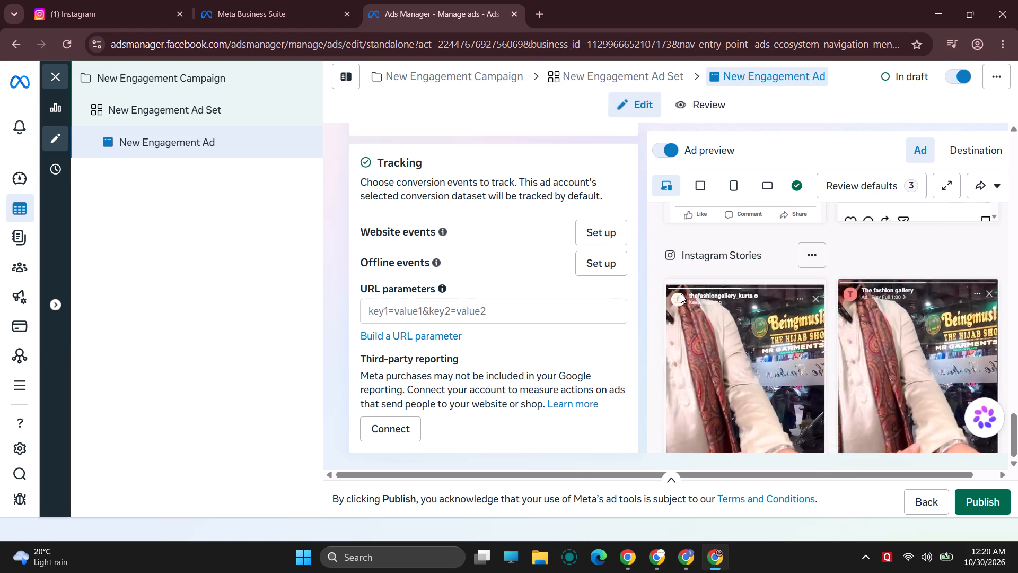
{"action": "scroll", "coordinate": [524, 287], "scroll_direction": "up", "scroll_amount": 15}
{"action": "scroll", "coordinate": [524, 286], "scroll_direction": "down", "scroll_amount": 4}
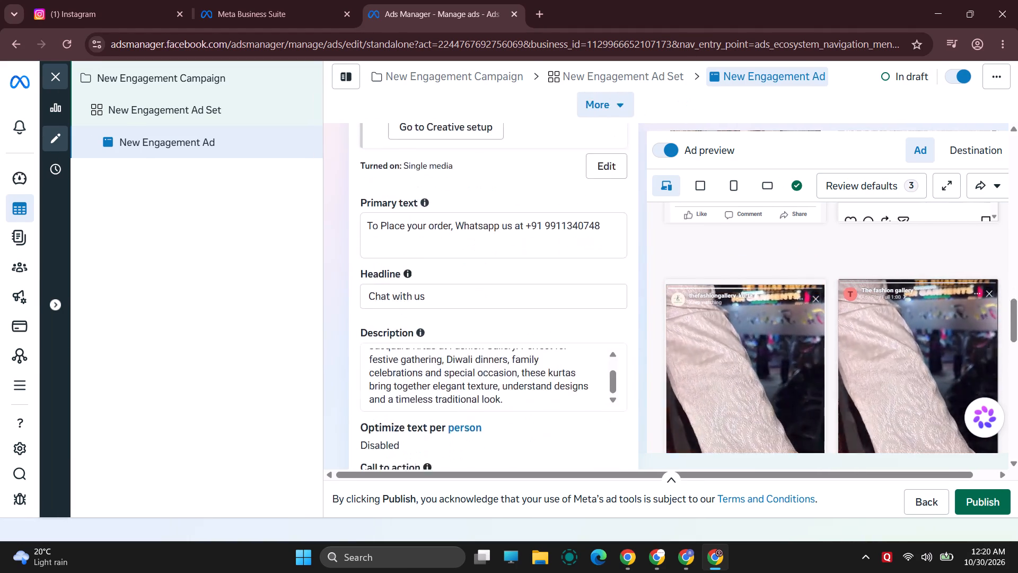
{"action": "scroll", "coordinate": [524, 286], "scroll_direction": "down", "scroll_amount": 14}
{"action": "scroll", "coordinate": [736, 317], "scroll_direction": "down", "scroll_amount": 8}
{"action": "scroll", "coordinate": [792, 320], "scroll_direction": "up", "scroll_amount": 2}
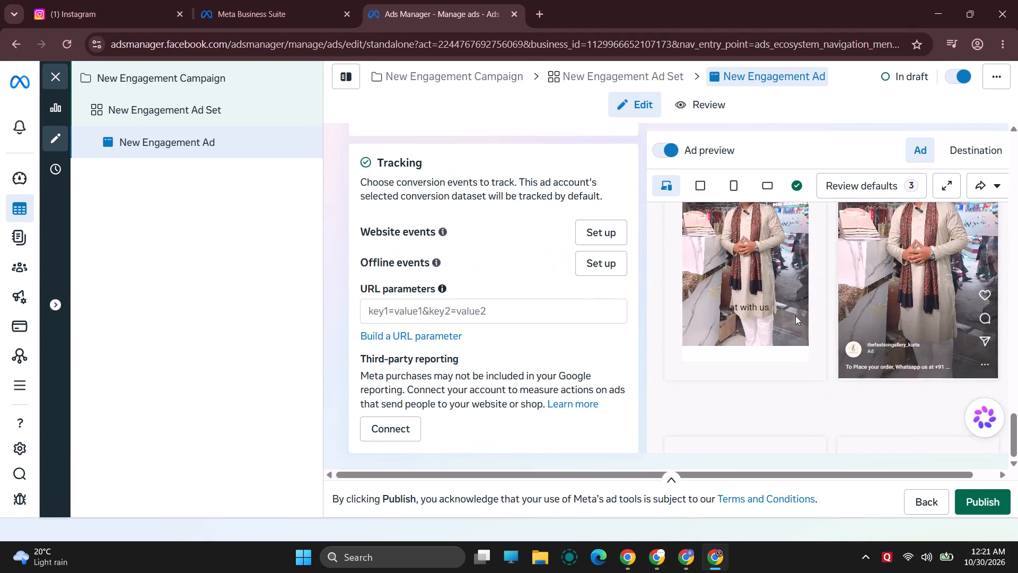
{"action": "scroll", "coordinate": [916, 322], "scroll_direction": "down", "scroll_amount": 2}
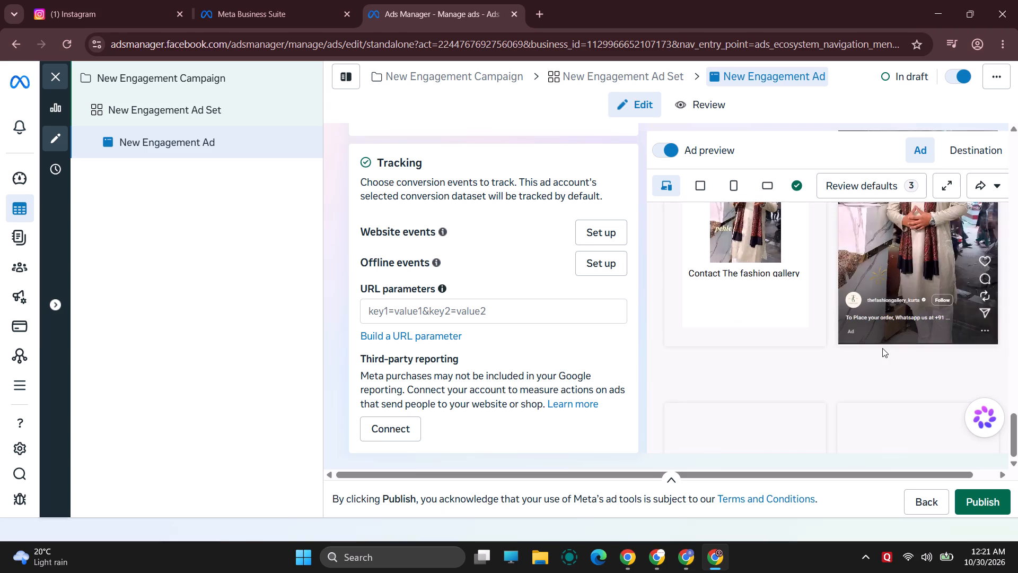
{"action": "scroll", "coordinate": [898, 391], "scroll_direction": "up", "scroll_amount": 3}
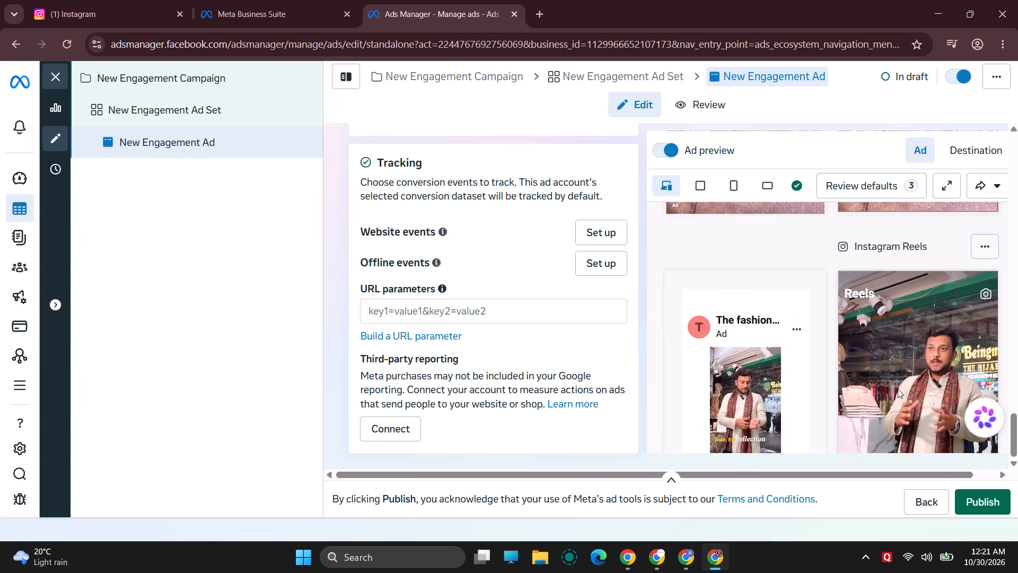
{"action": "scroll", "coordinate": [898, 389], "scroll_direction": "down", "scroll_amount": 7}
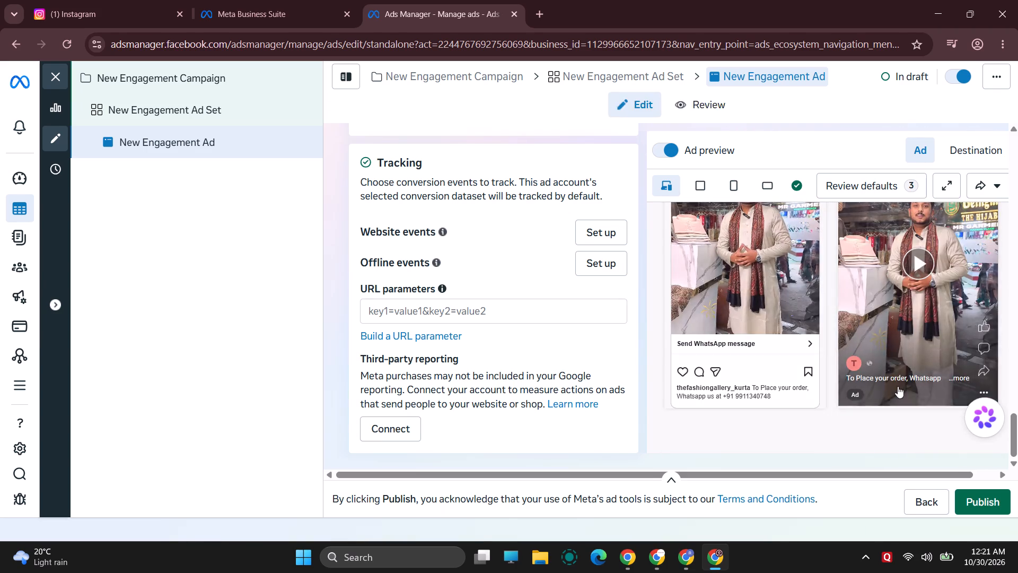
{"action": "scroll", "coordinate": [898, 386], "scroll_direction": "up", "scroll_amount": 7}
{"action": "scroll", "coordinate": [898, 386], "scroll_direction": "down", "scroll_amount": 1}
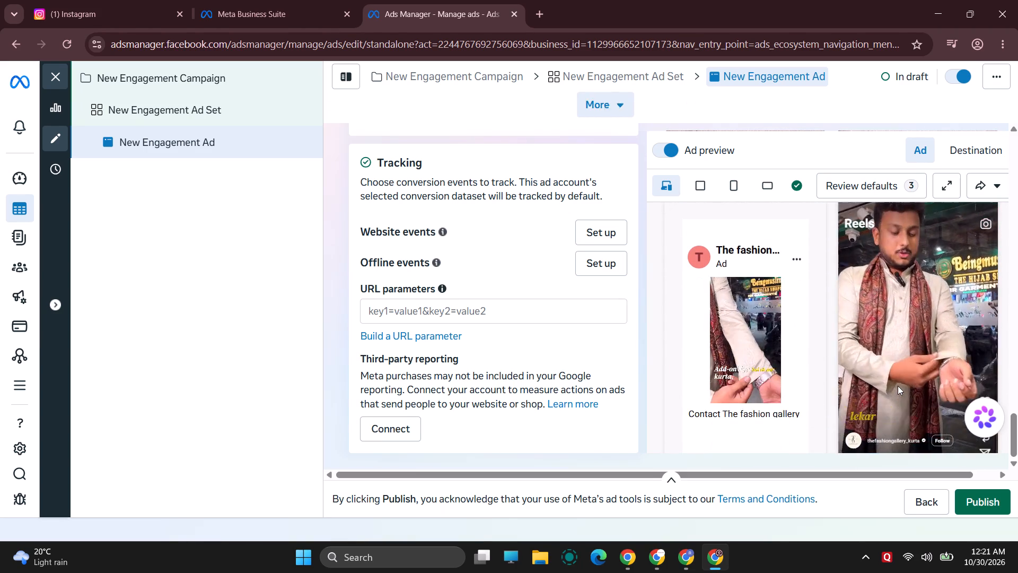
{"action": "scroll", "coordinate": [898, 386], "scroll_direction": "up", "scroll_amount": 13}
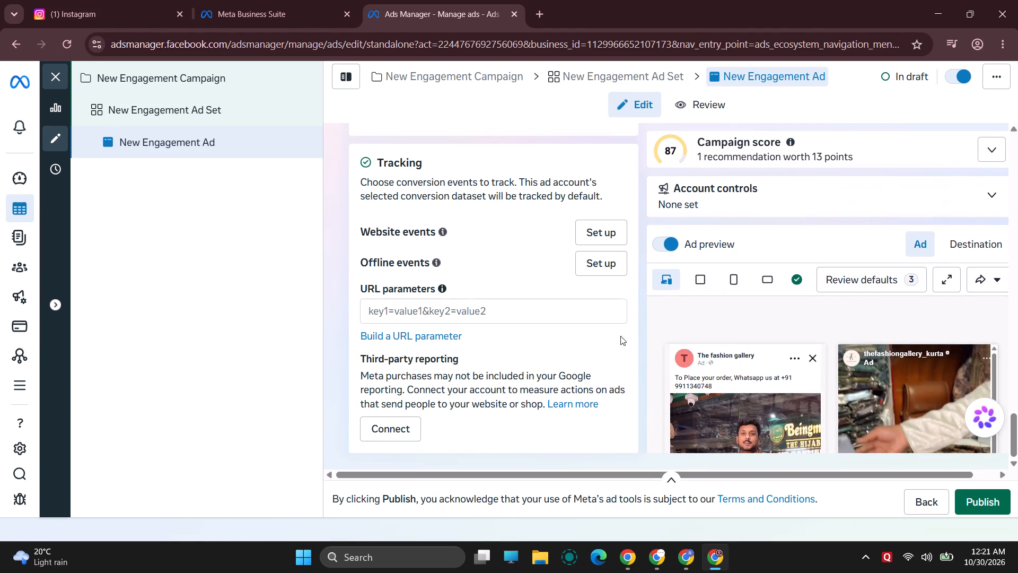
{"action": "scroll", "coordinate": [598, 337], "scroll_direction": "down", "scroll_amount": 3}
{"action": "scroll", "coordinate": [598, 335], "scroll_direction": "up", "scroll_amount": 18}
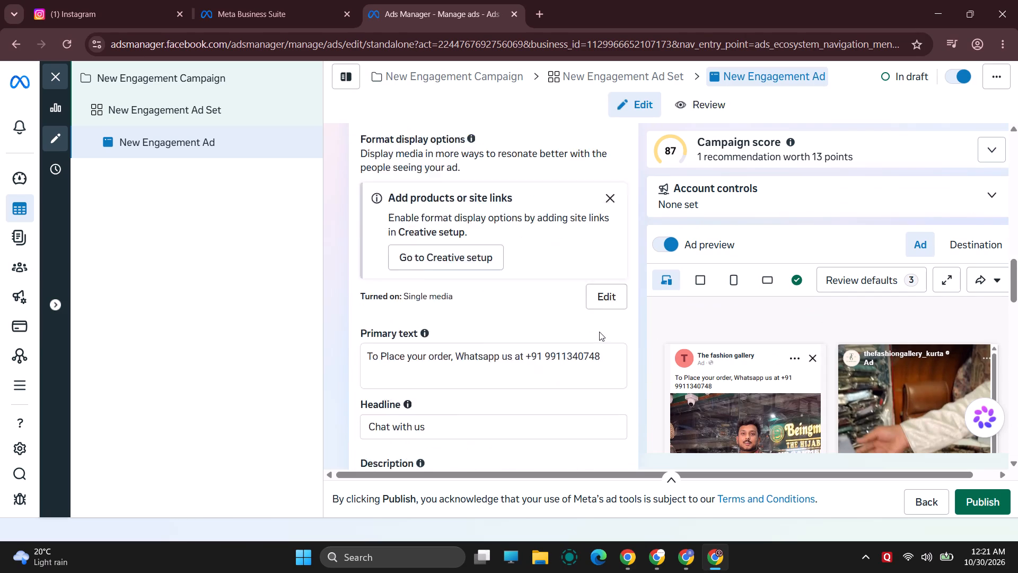
{"action": "scroll", "coordinate": [599, 332], "scroll_direction": "up", "scroll_amount": 5}
{"action": "scroll", "coordinate": [964, 332], "scroll_direction": "down", "scroll_amount": 17}
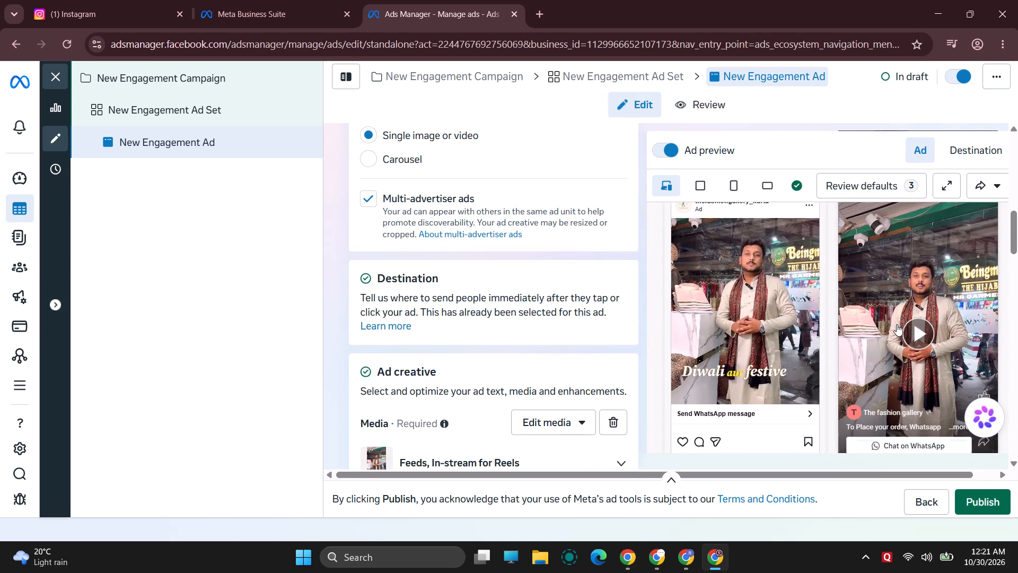
{"action": "scroll", "coordinate": [897, 324], "scroll_direction": "down", "scroll_amount": 11}
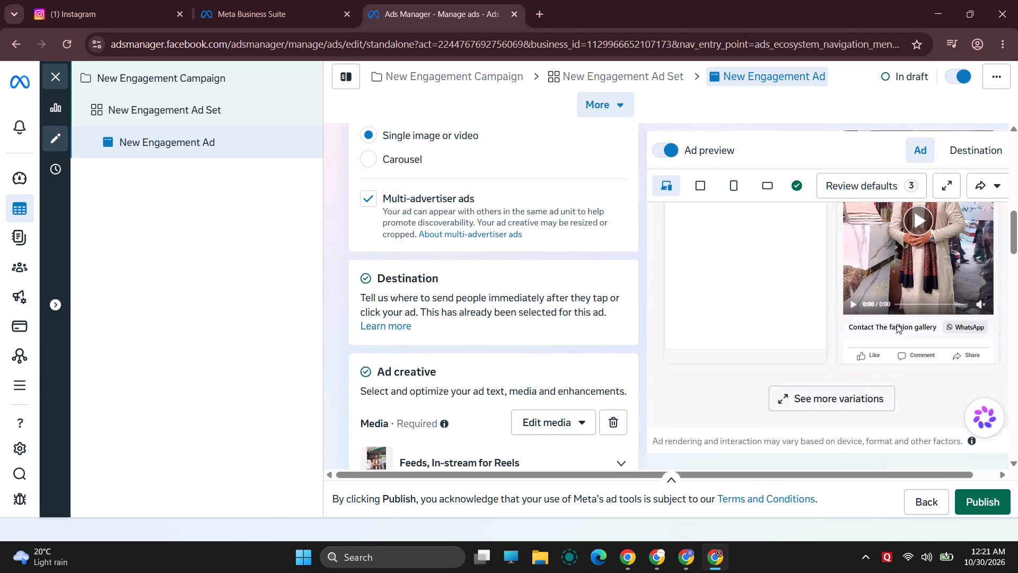
Publish the ad and choose UPI as the payment method for adding funds.
{"action": "left_click", "coordinate": [986, 509]}
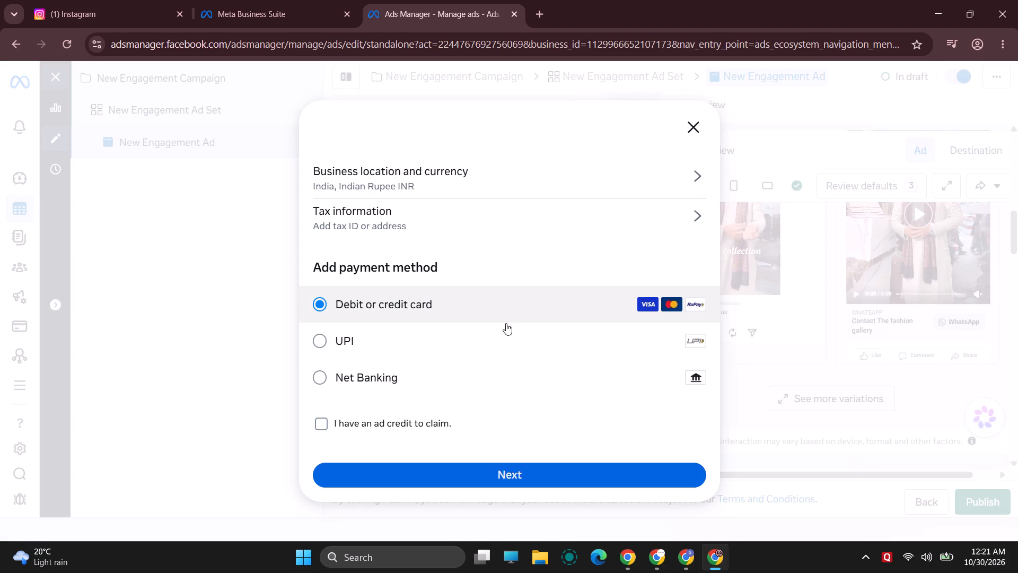
{"action": "left_click", "coordinate": [485, 344]}
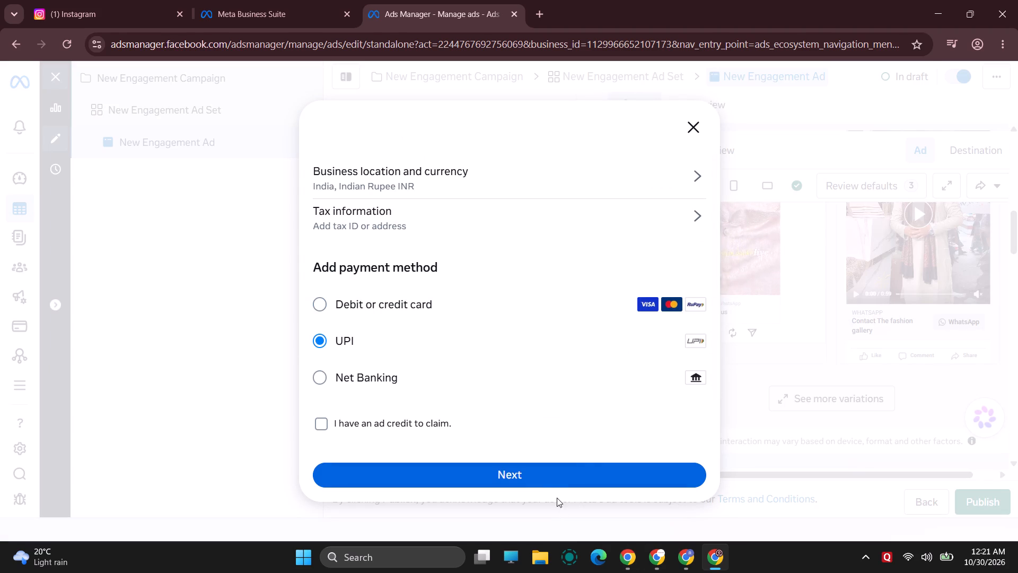
{"action": "left_click", "coordinate": [554, 482]}
Set a custom amount of ₹500 to add to the available funds and proceed with the payment.
{"action": "left_click", "coordinate": [416, 337]}
{"action": "left_click_drag", "start_coordinate": [444, 343], "coordinate": [285, 331]}
{"action": "key", "text": "BackSpace"}
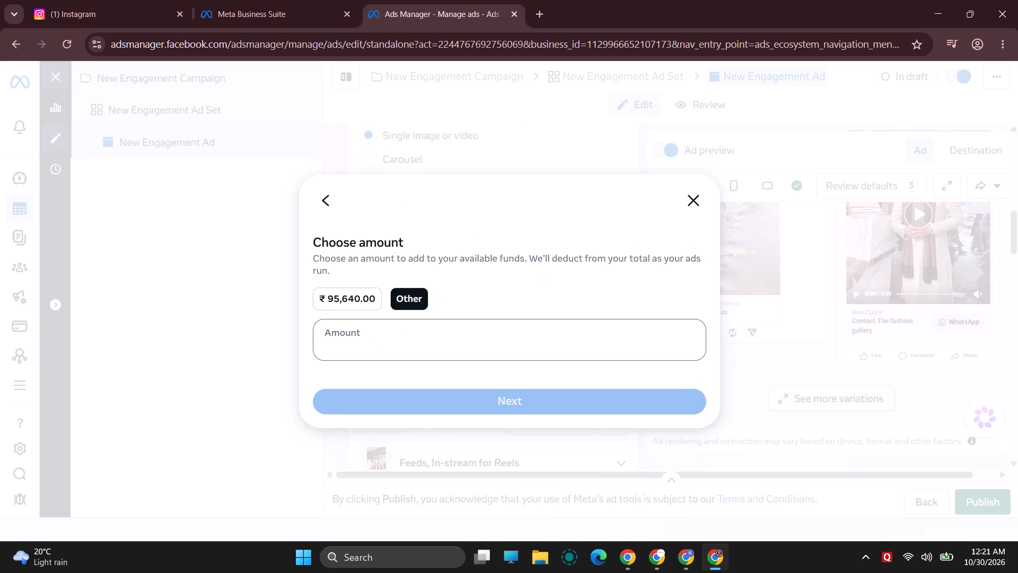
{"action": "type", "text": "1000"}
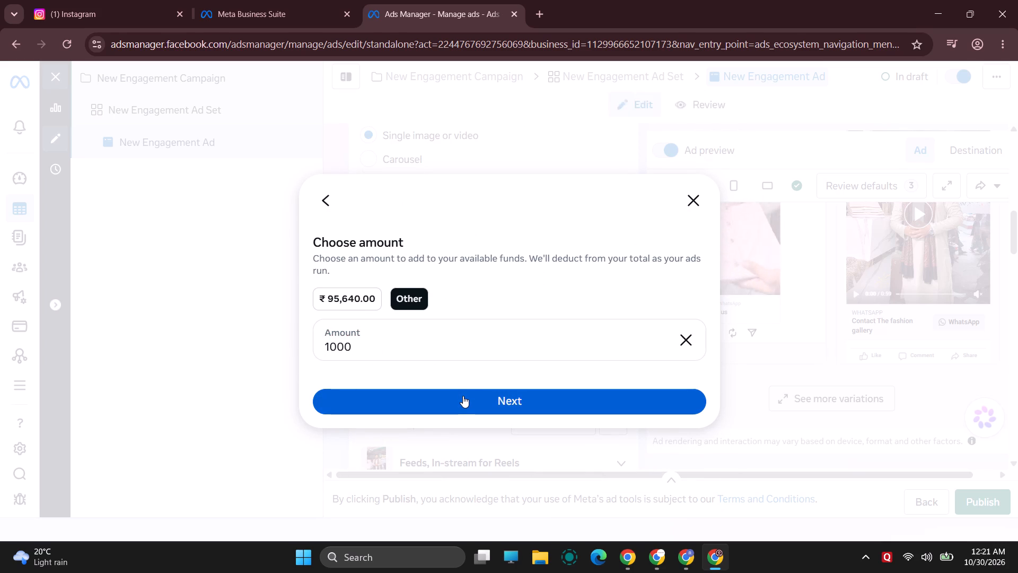
{"action": "left_click_drag", "start_coordinate": [396, 345], "coordinate": [319, 330]}
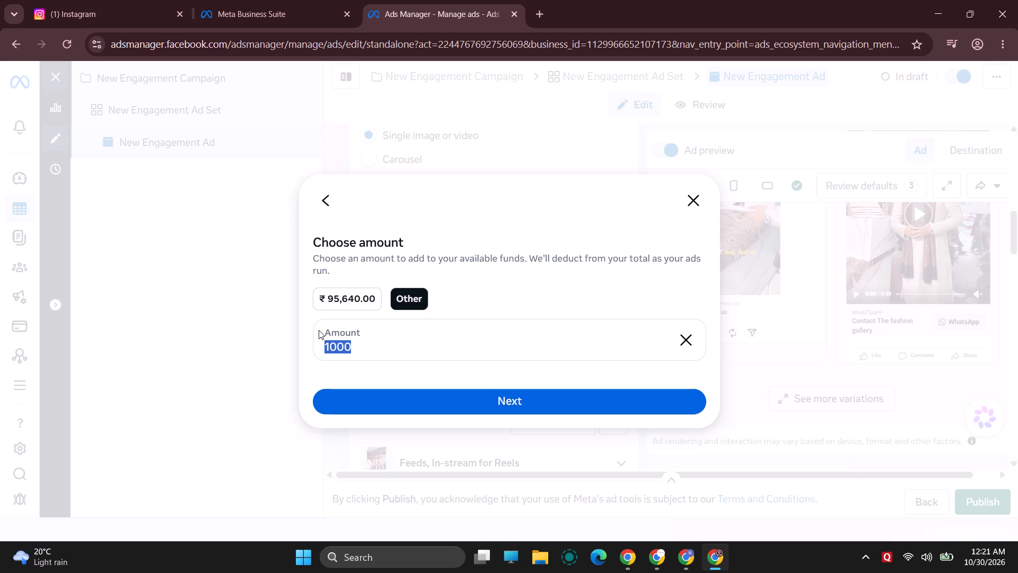
{"action": "key", "text": "BackSpace"}
{"action": "type", "text": "500"}
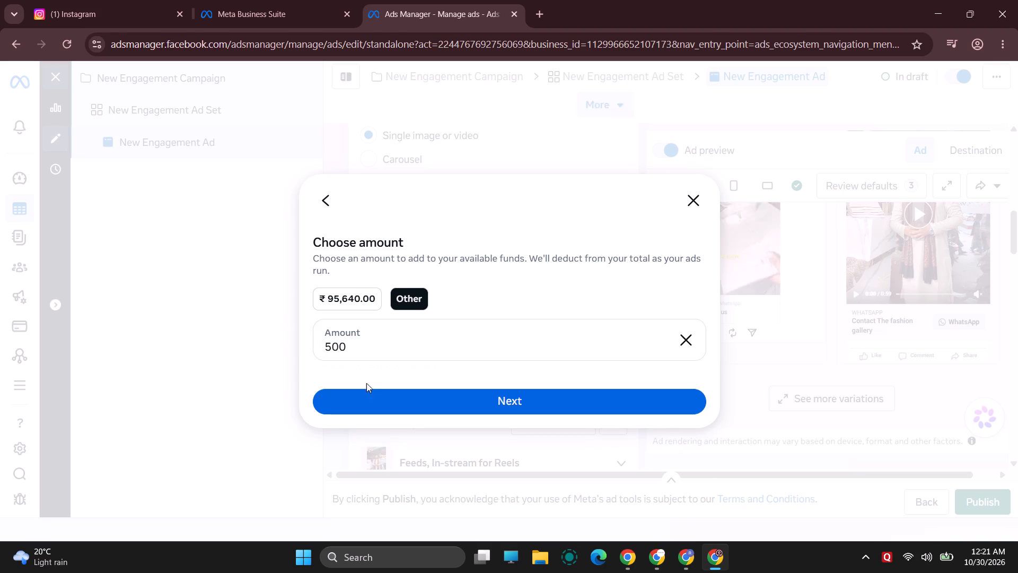
{"action": "left_click", "coordinate": [368, 392]}
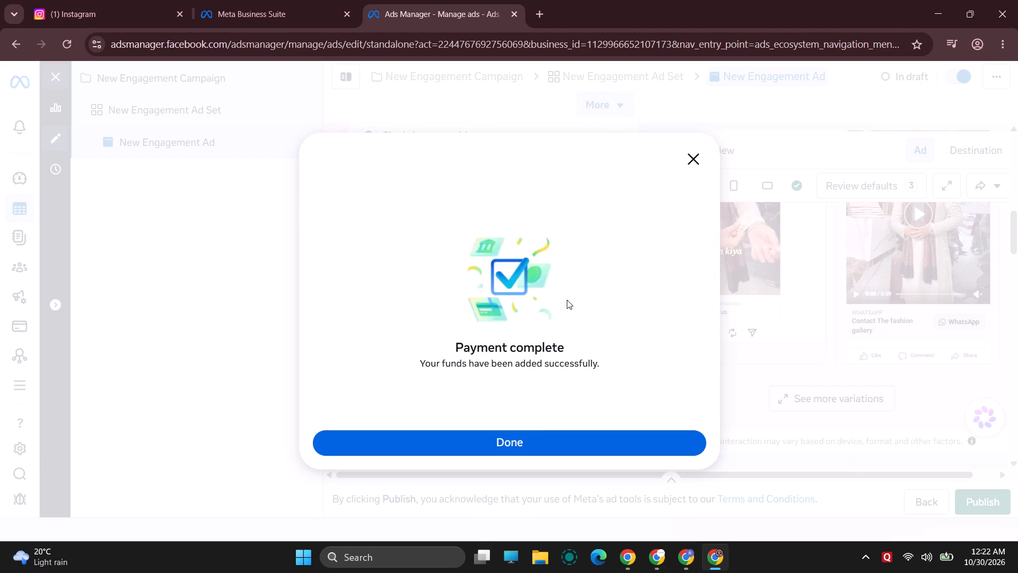
Finish the funds payment so the campaign gets published, and dismiss the value rules tip.
{"action": "left_click", "coordinate": [534, 446]}
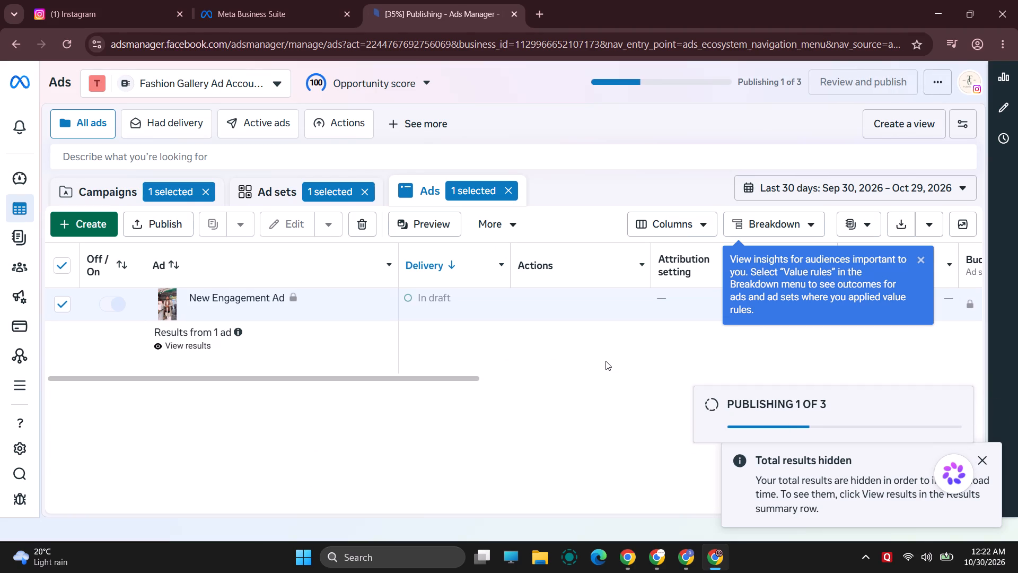
{"action": "left_click", "coordinate": [919, 261]}
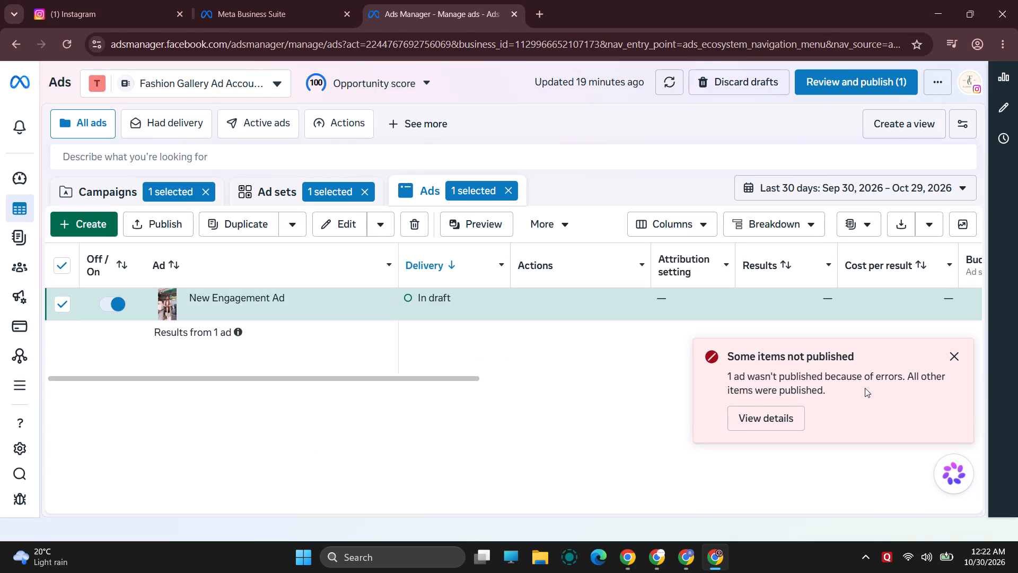
Open the publishing error details for New Engagement Ad, follow the link to fix its errors, and look over the account overview.
{"action": "left_click", "coordinate": [780, 421]}
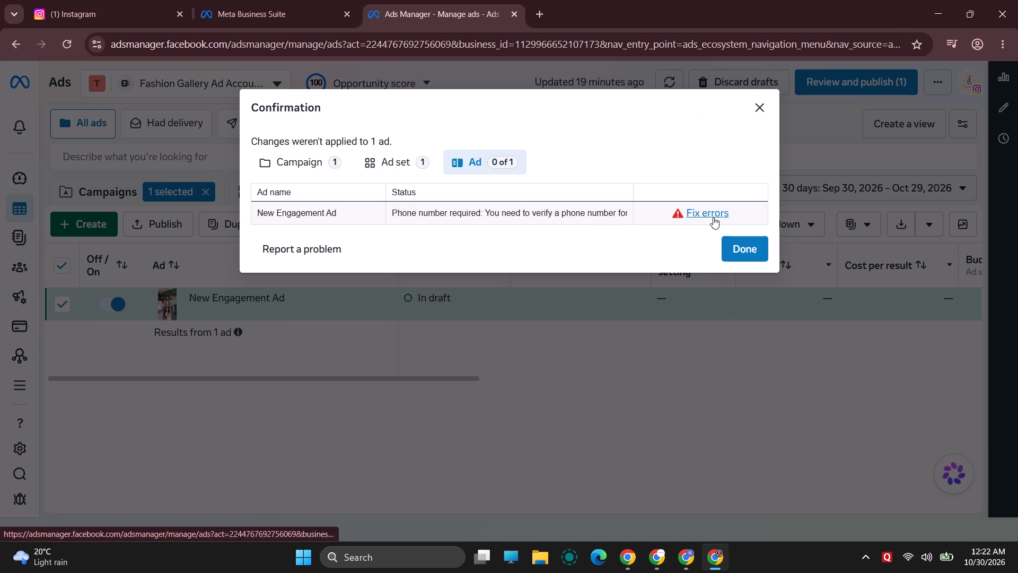
{"action": "left_click", "coordinate": [713, 217]}
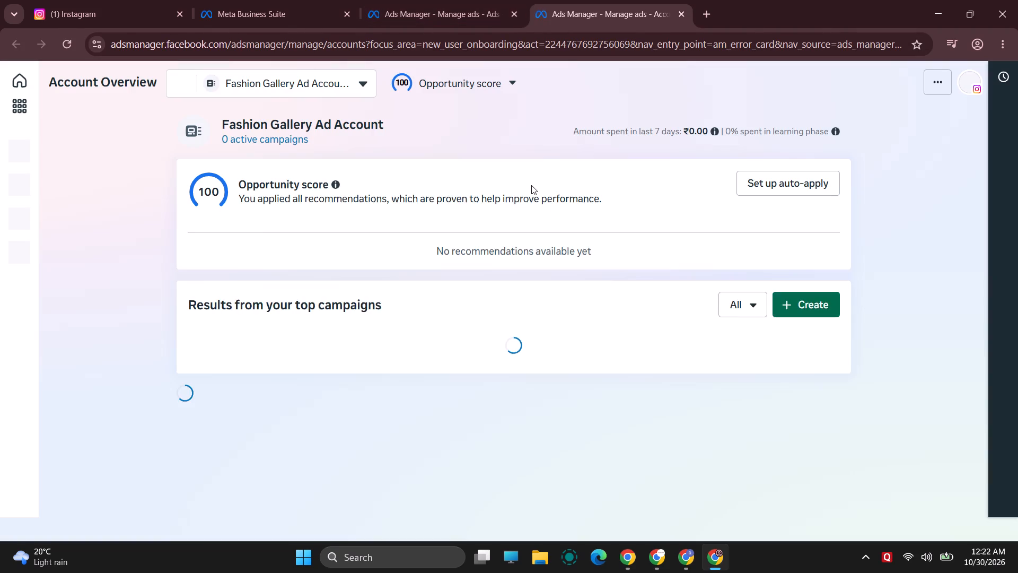
{"action": "scroll", "coordinate": [868, 308], "scroll_direction": "down", "scroll_amount": 3}
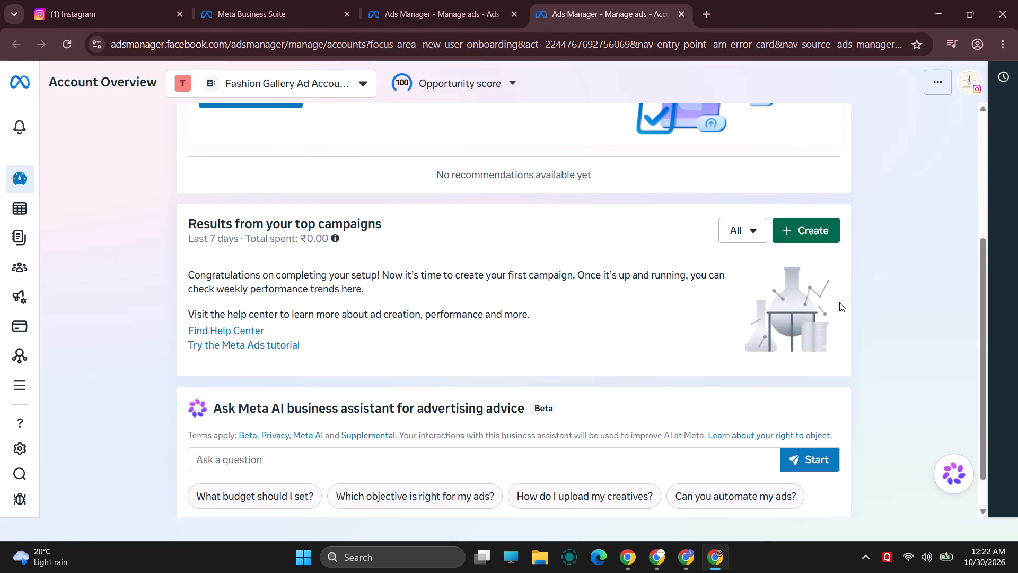
{"action": "scroll", "coordinate": [839, 302], "scroll_direction": "down", "scroll_amount": 3}
{"action": "scroll", "coordinate": [864, 306], "scroll_direction": "up", "scroll_amount": 10}
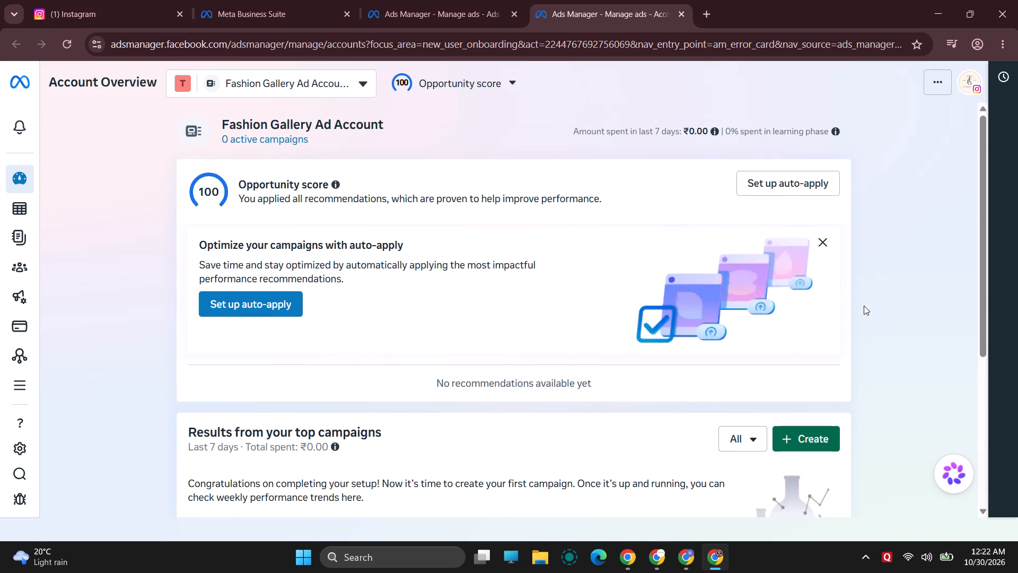
{"action": "left_click", "coordinate": [395, 0]}
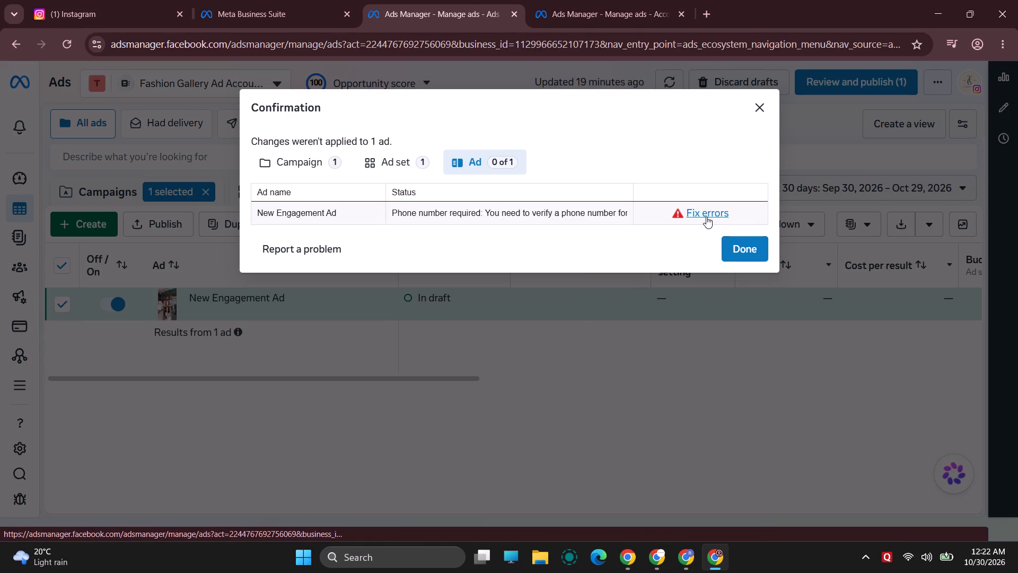
{"action": "left_click", "coordinate": [572, 0]}
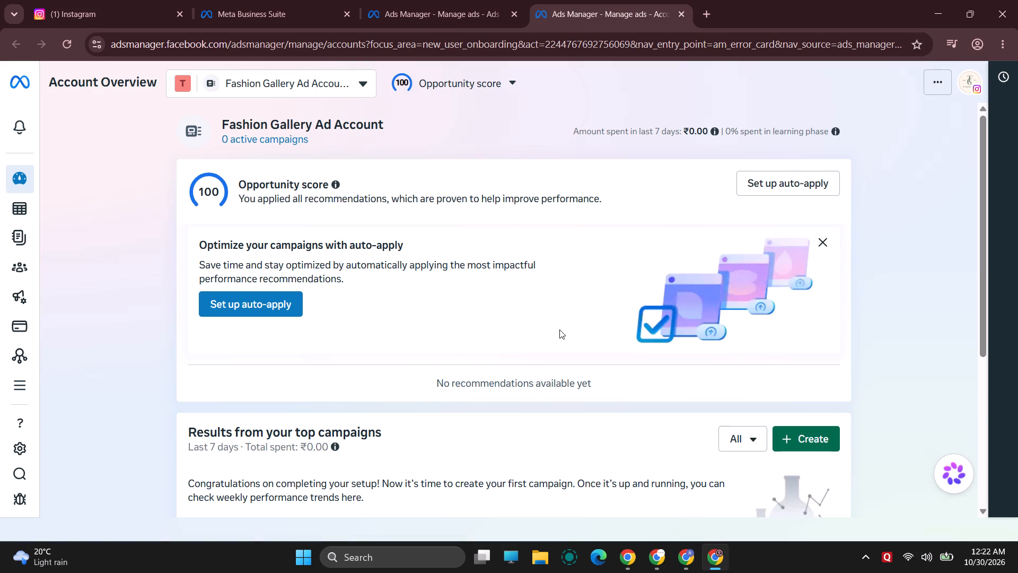
{"action": "scroll", "coordinate": [560, 328], "scroll_direction": "down", "scroll_amount": 6}
{"action": "scroll", "coordinate": [560, 328], "scroll_direction": "up", "scroll_amount": 4}
Go to the campaigns list and open New Engagement Campaign for editing.
{"action": "left_click", "coordinate": [28, 212]}
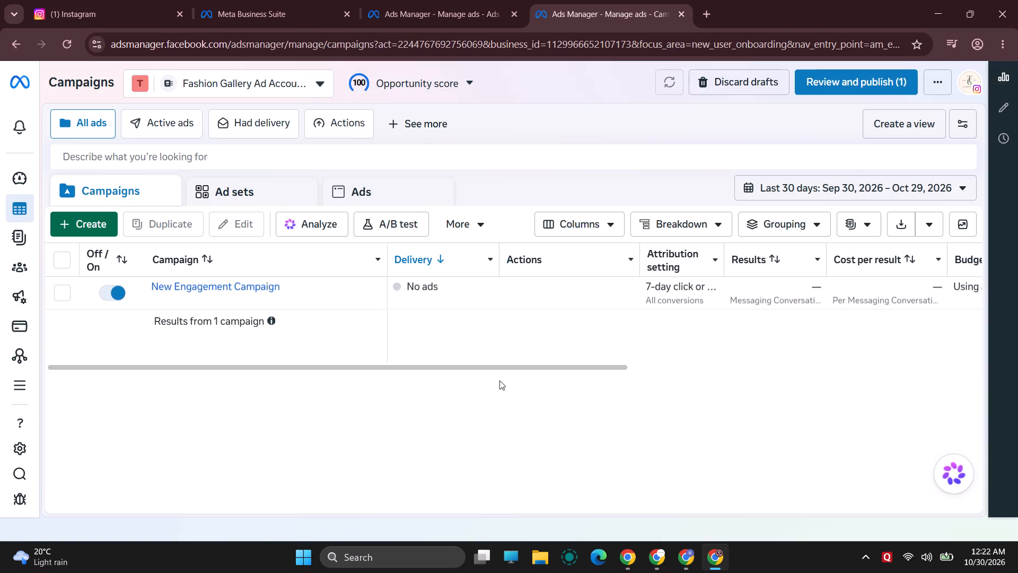
{"action": "left_click", "coordinate": [397, 288]}
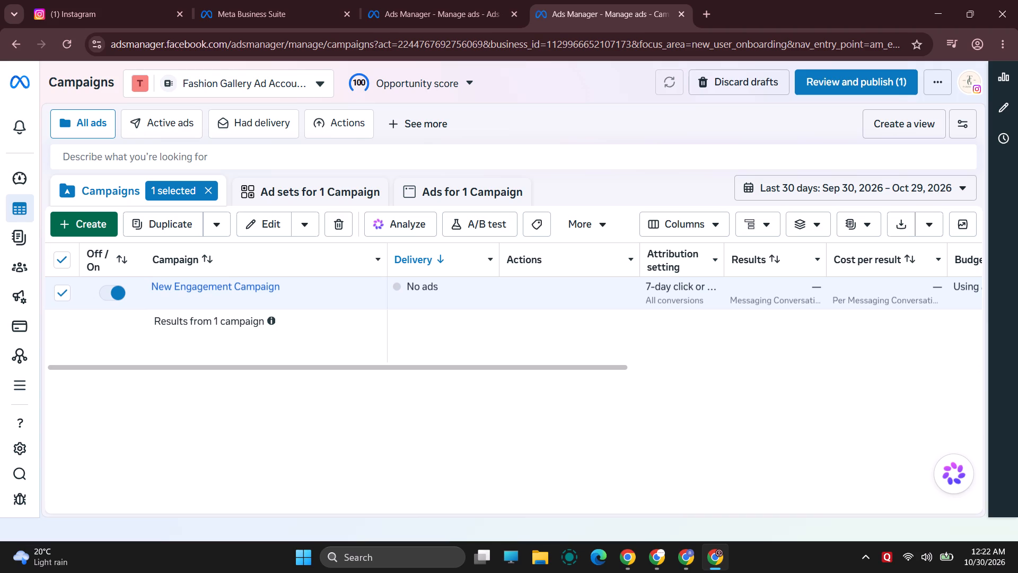
{"action": "left_click", "coordinate": [164, 301]}
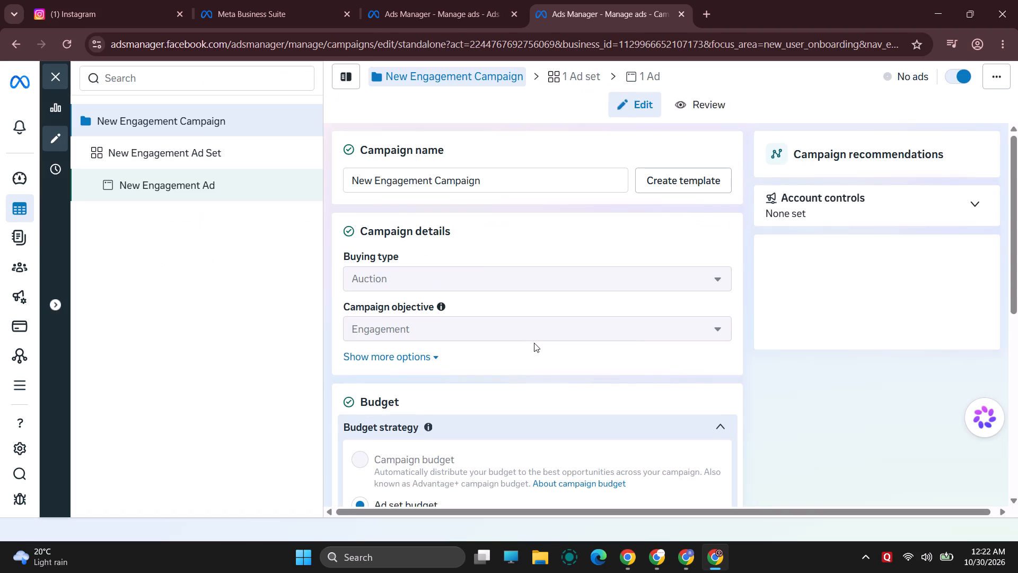
Look through the settings of New Engagement Campaign and New Engagement Ad Set for anything that needs fixing.
{"action": "scroll", "coordinate": [654, 340], "scroll_direction": "down", "scroll_amount": 7}
{"action": "scroll", "coordinate": [748, 362], "scroll_direction": "down", "scroll_amount": 3}
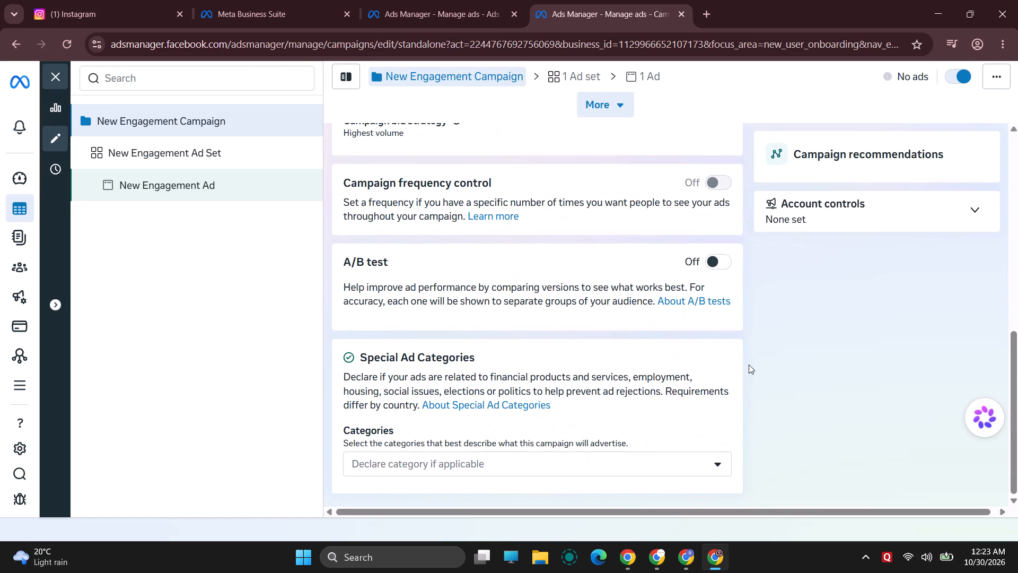
{"action": "scroll", "coordinate": [749, 364], "scroll_direction": "down", "scroll_amount": 7}
{"action": "scroll", "coordinate": [749, 364], "scroll_direction": "up", "scroll_amount": 5}
{"action": "scroll", "coordinate": [748, 364], "scroll_direction": "down", "scroll_amount": 6}
{"action": "left_click", "coordinate": [182, 164]}
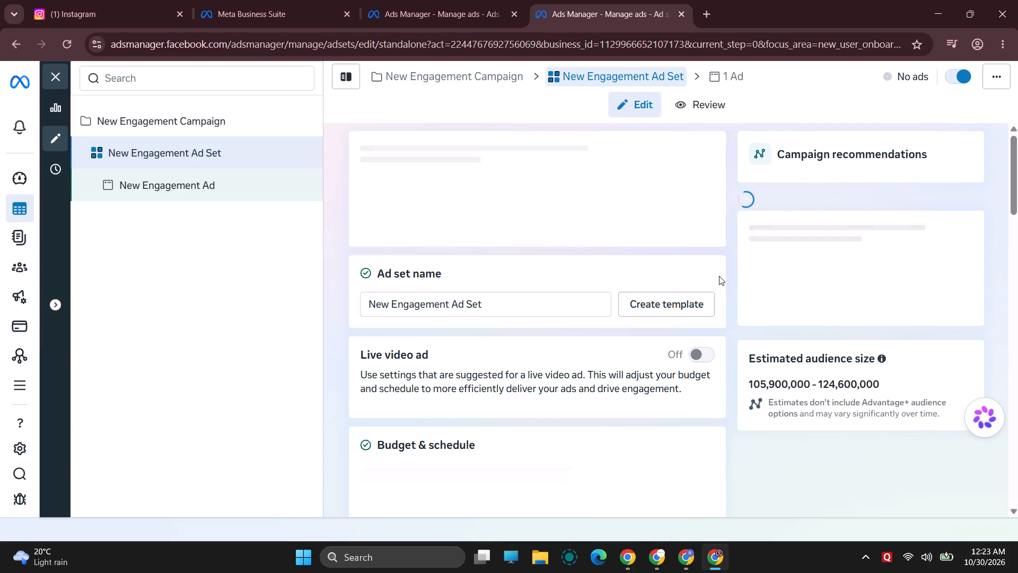
{"action": "scroll", "coordinate": [719, 276], "scroll_direction": "down", "scroll_amount": 3}
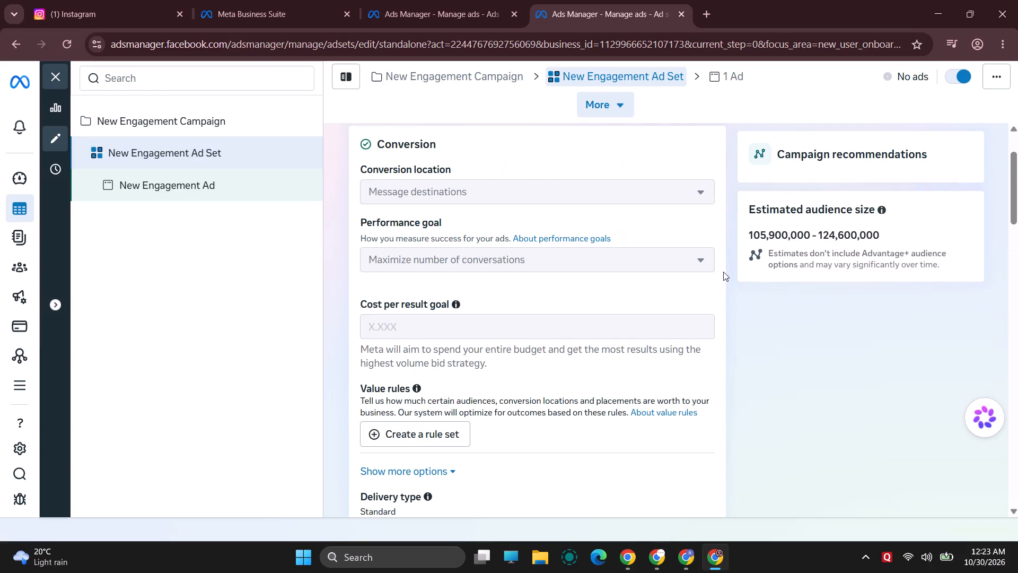
{"action": "scroll", "coordinate": [724, 272], "scroll_direction": "down", "scroll_amount": 11}
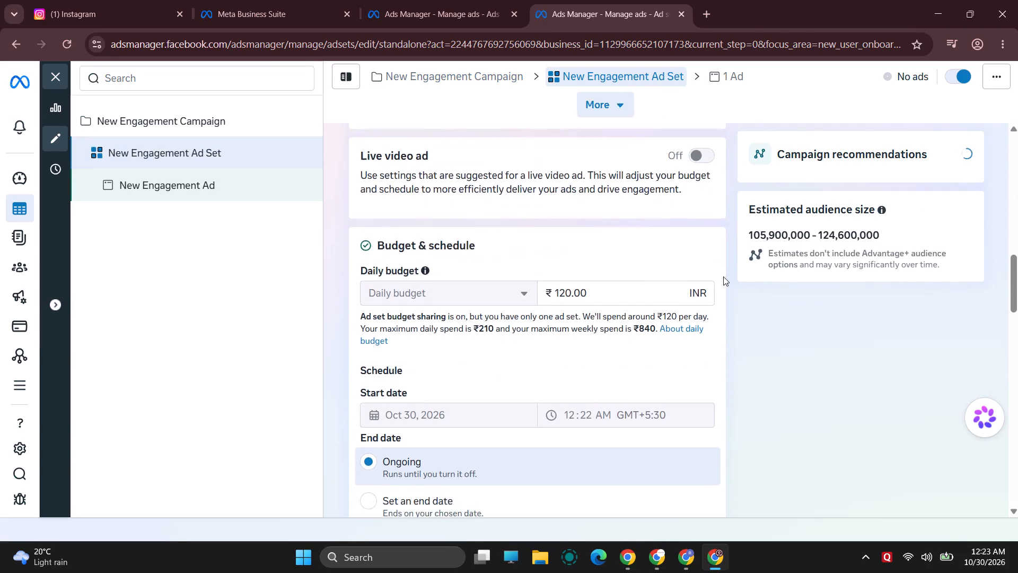
{"action": "scroll", "coordinate": [723, 276], "scroll_direction": "down", "scroll_amount": 11}
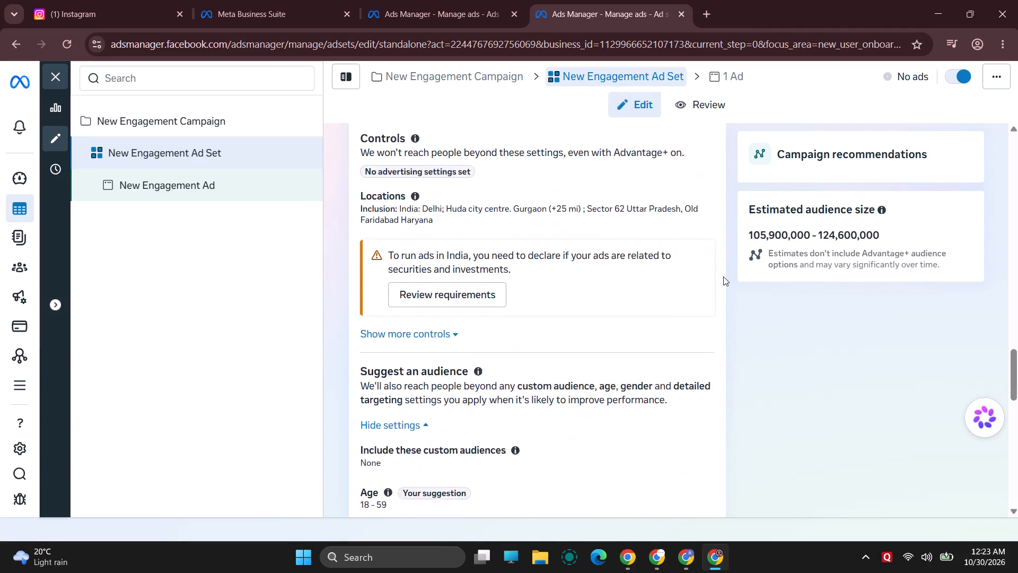
{"action": "scroll", "coordinate": [723, 276], "scroll_direction": "down", "scroll_amount": 2}
{"action": "scroll", "coordinate": [723, 276], "scroll_direction": "up", "scroll_amount": 1}
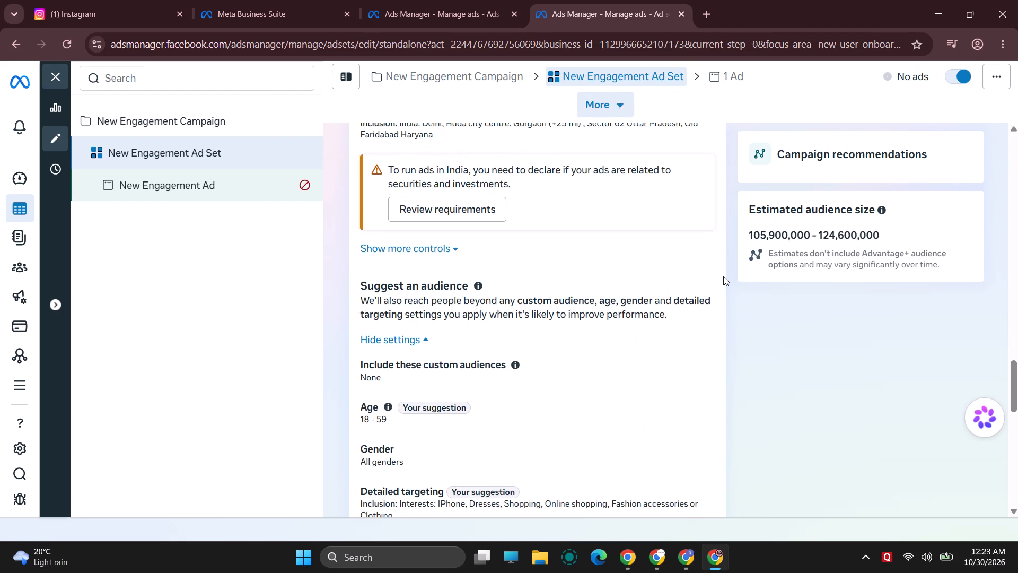
Open New Engagement Ad for editing and start the phone number verification from its publishing error.
{"action": "left_click", "coordinate": [174, 189]}
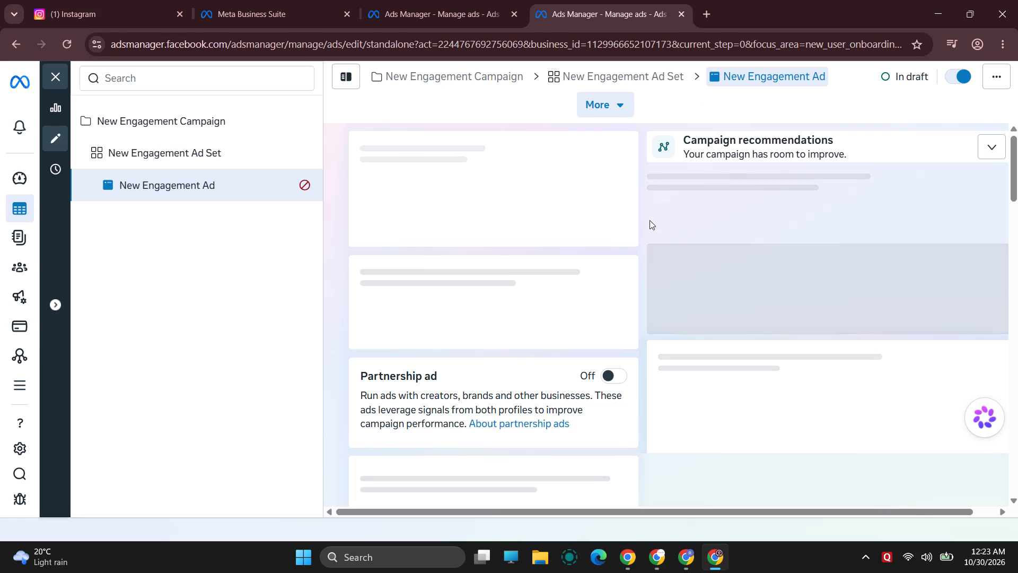
{"action": "left_click", "coordinate": [717, 305]}
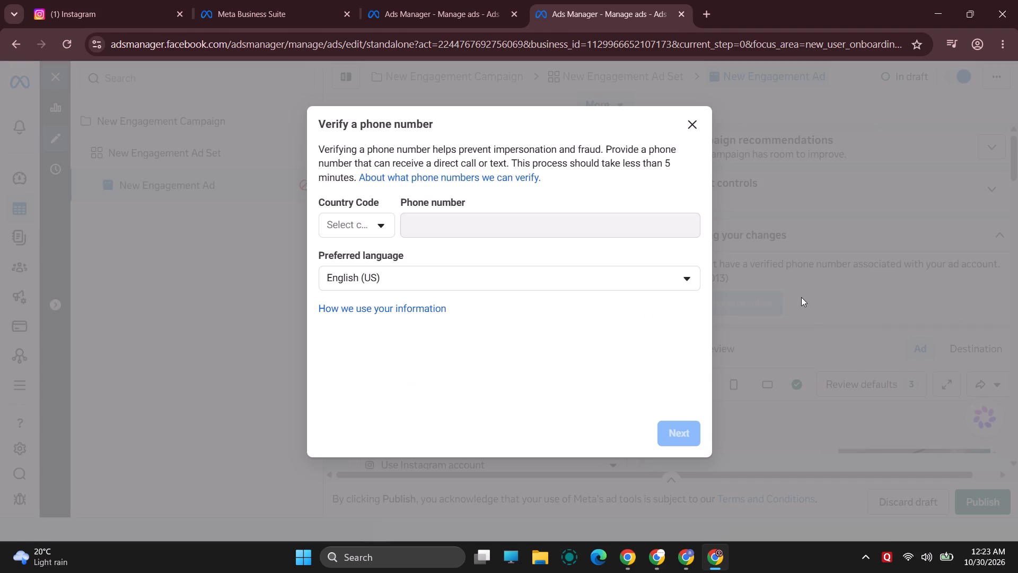
Choose India (+91) as the country code for the verification and go to the phone number entry.
{"action": "left_click", "coordinate": [477, 229]}
{"action": "left_click", "coordinate": [388, 229]}
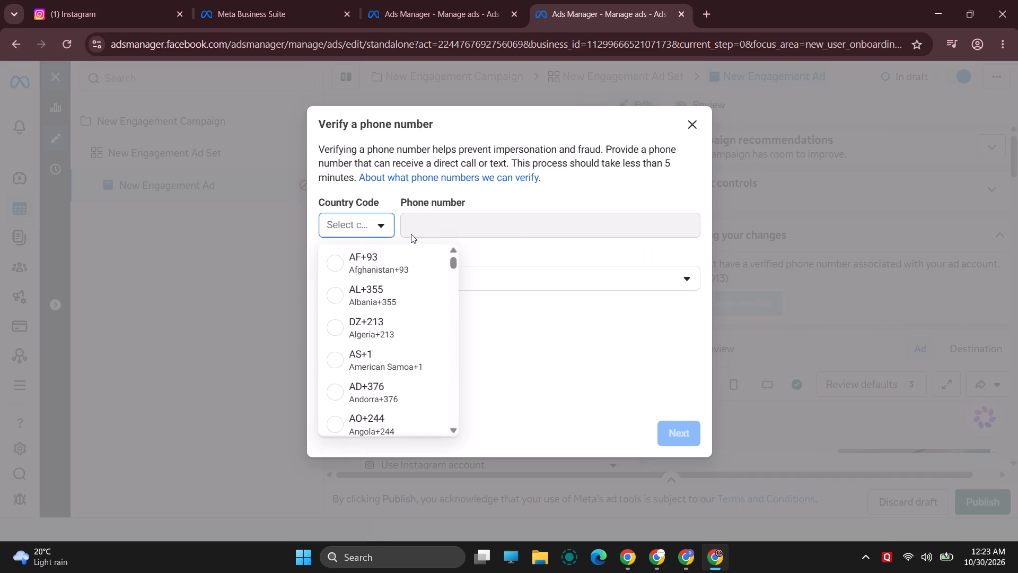
{"action": "type", "text": "india"}
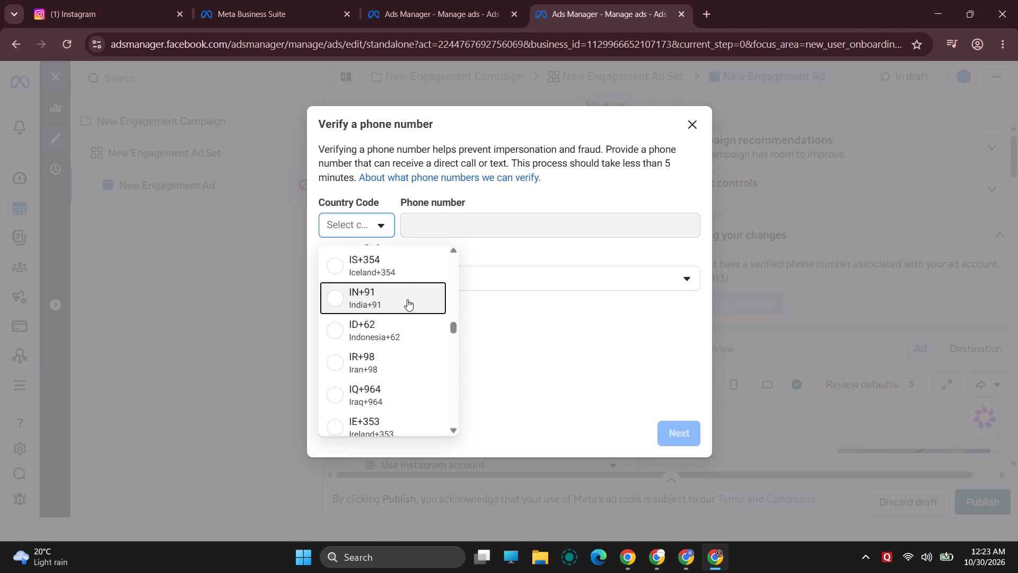
{"action": "left_click", "coordinate": [406, 300]}
{"action": "left_click", "coordinate": [494, 233]}
{"action": "left_click", "coordinate": [559, 226]}
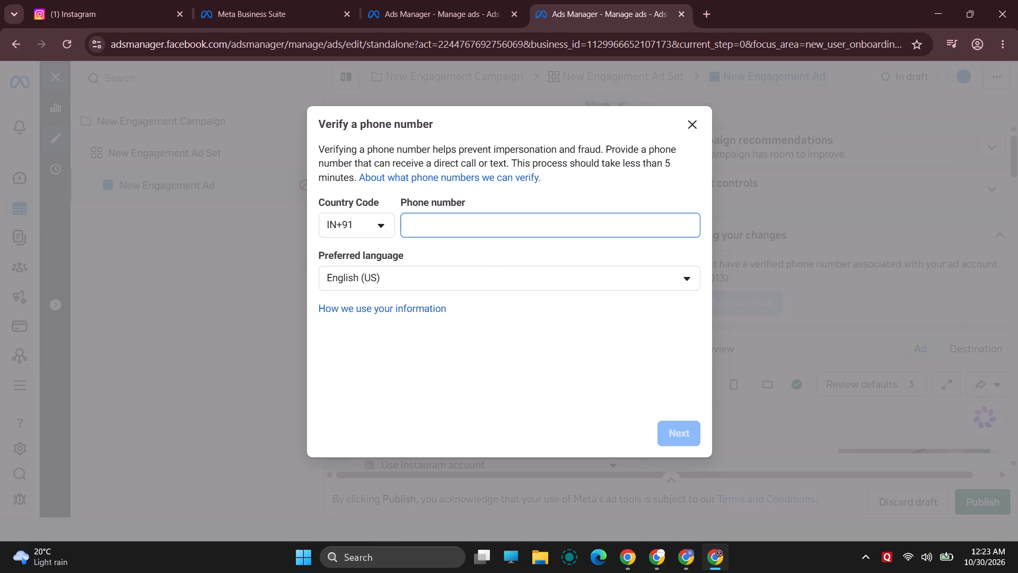
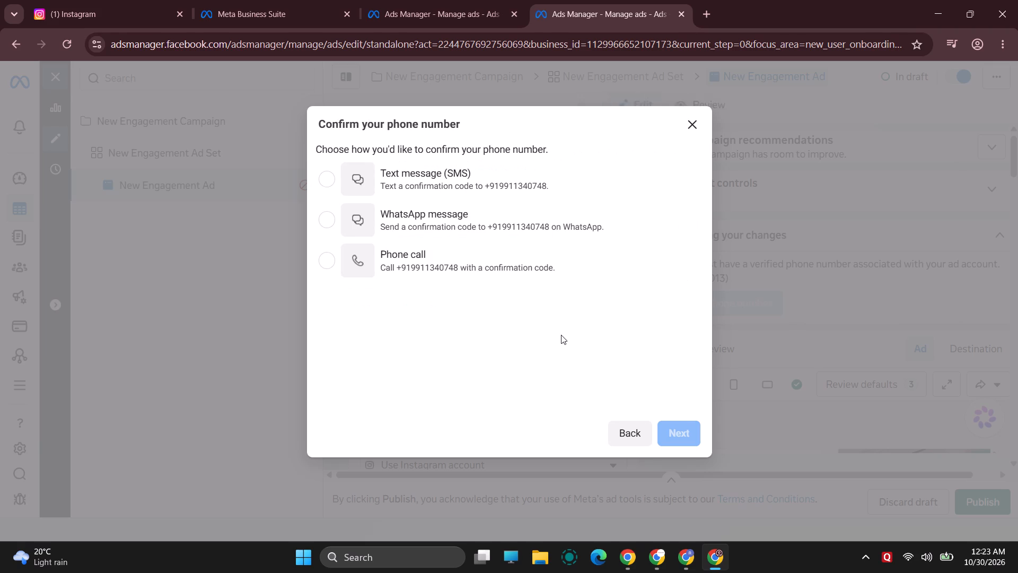
Choose WhatsApp message as the way to receive the confirmation code and continue to the phone number confirmation.
{"action": "left_click", "coordinate": [415, 221]}
{"action": "left_click", "coordinate": [681, 433]}
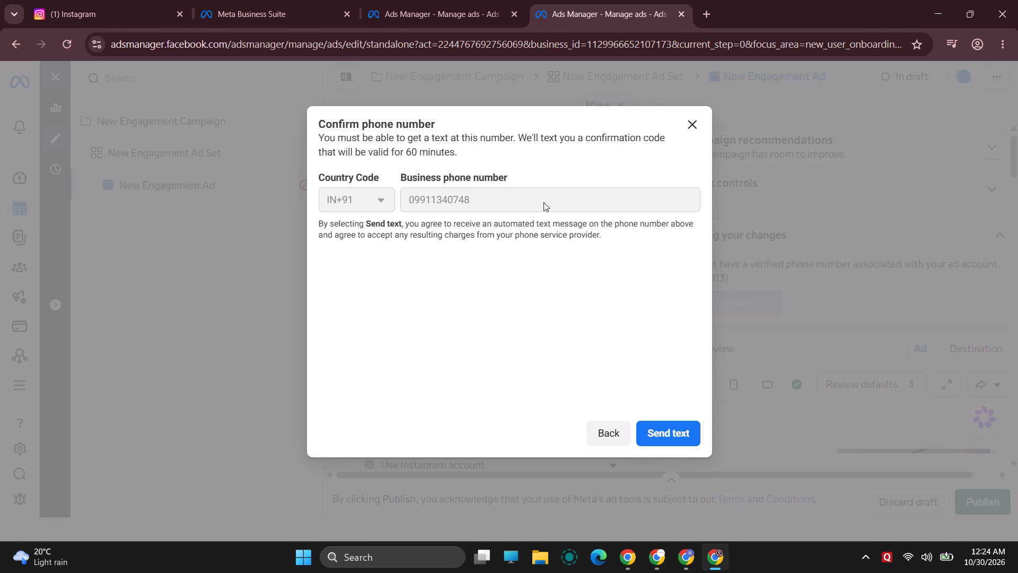
Switch to the other Chrome window that has the Lovable project and Google Keep open.
{"action": "left_click", "coordinate": [655, 561]}
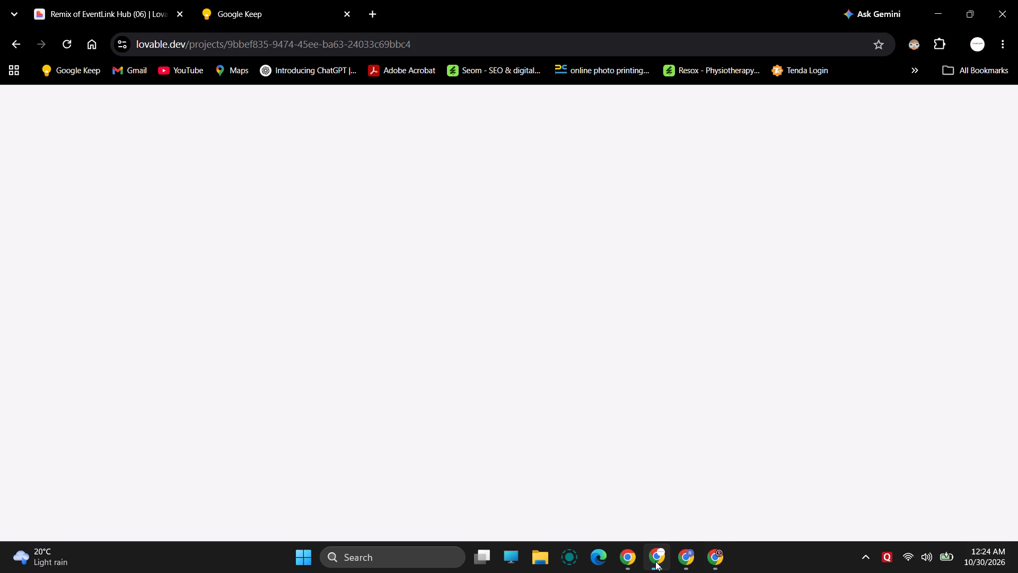
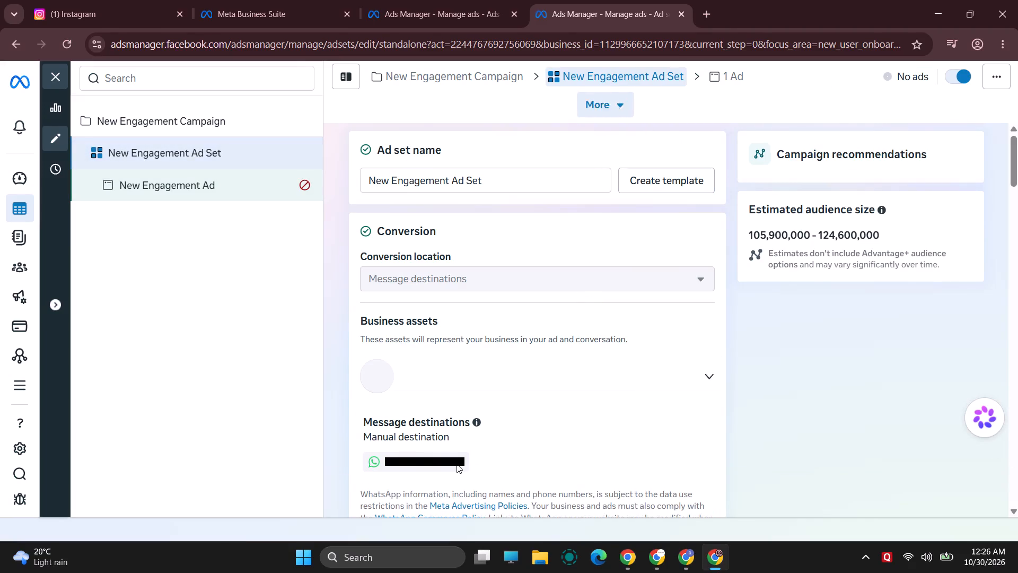
Open New Engagement Ad for editing and start adding a phone number from its verification error.
{"action": "left_click", "coordinate": [187, 184]}
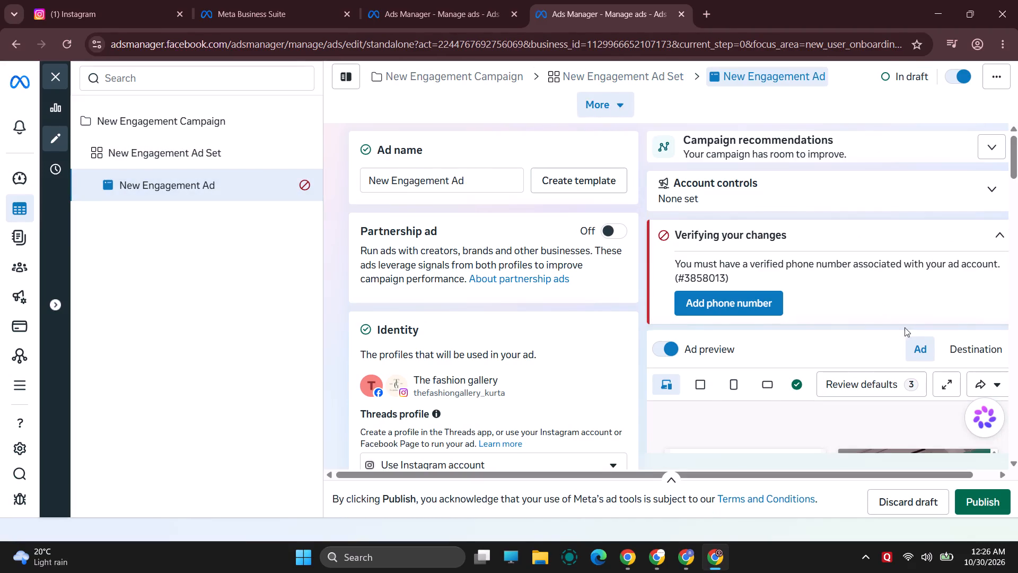
{"action": "left_click", "coordinate": [740, 301]}
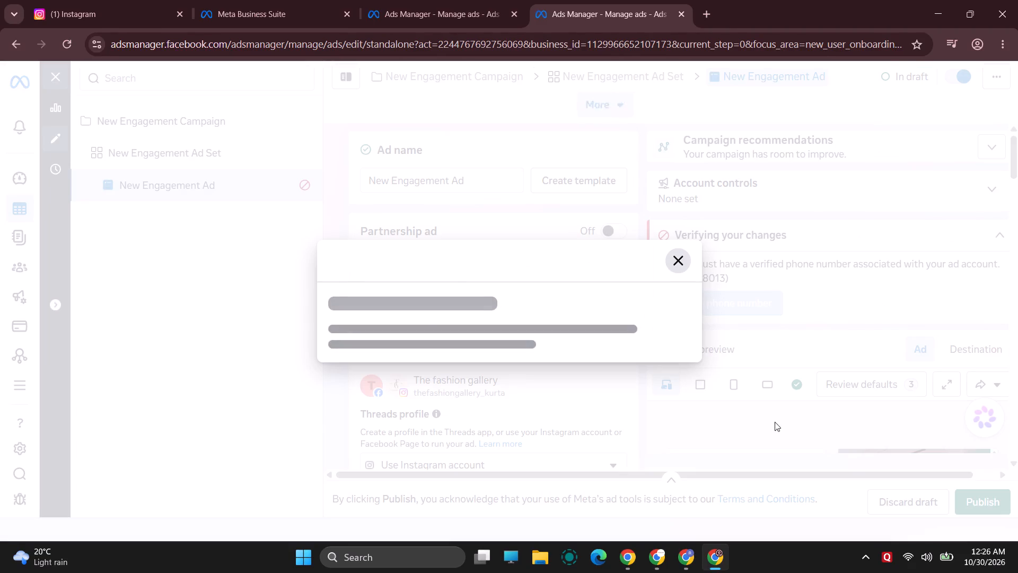
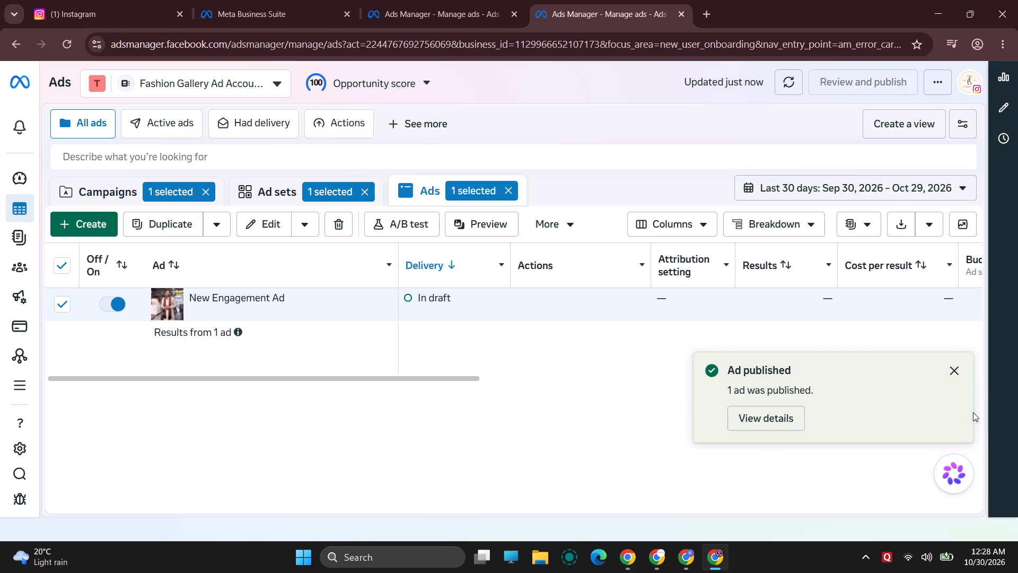
Dismiss the ad publishing notification and reload the Ads Manager page to refresh the ad's delivery status.
{"action": "left_click", "coordinate": [953, 371]}
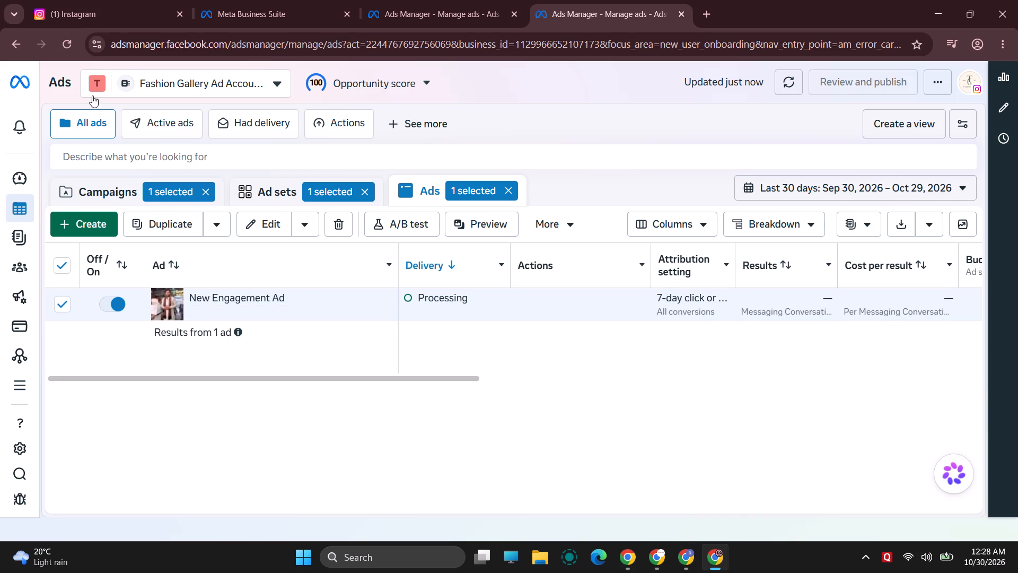
{"action": "left_click", "coordinate": [71, 41]}
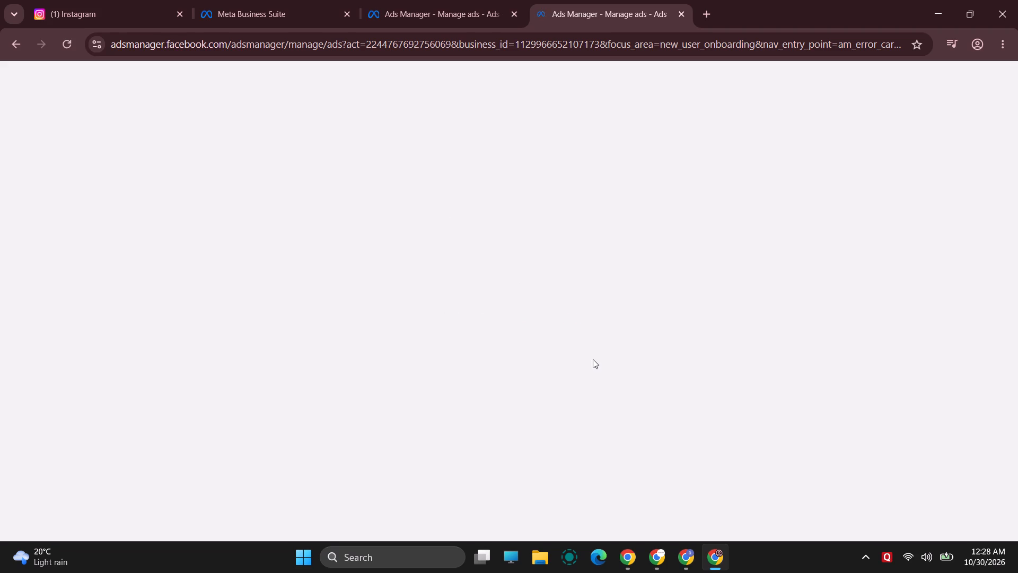
Close the duplicate Ads Manager browser tab, keeping the one with the reloaded ads list.
{"action": "left_click", "coordinate": [515, 15]}
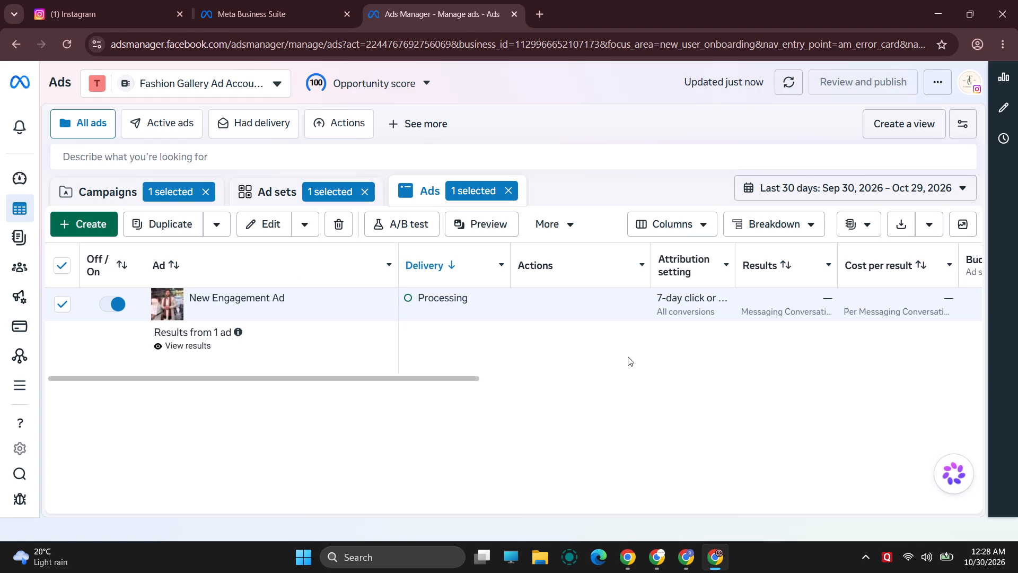
Examine the New Engagement Ad's delivery, results, budget and spend columns, and reload the page to recheck its status.
{"action": "left_click_drag", "start_coordinate": [354, 379], "coordinate": [360, 376]}
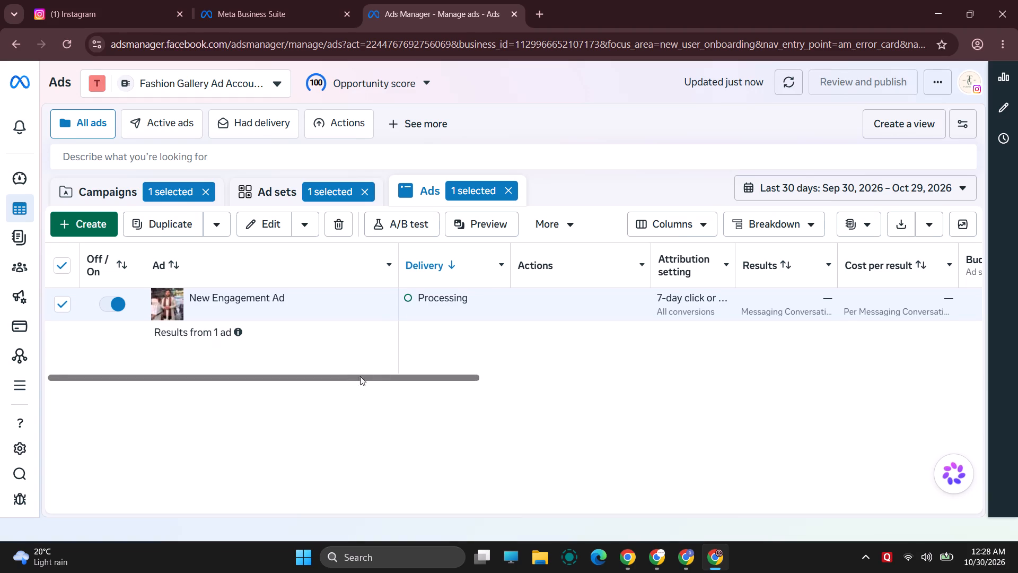
{"action": "left_click_drag", "start_coordinate": [360, 376], "coordinate": [341, 375]}
{"action": "left_click_drag", "start_coordinate": [344, 378], "coordinate": [483, 376]}
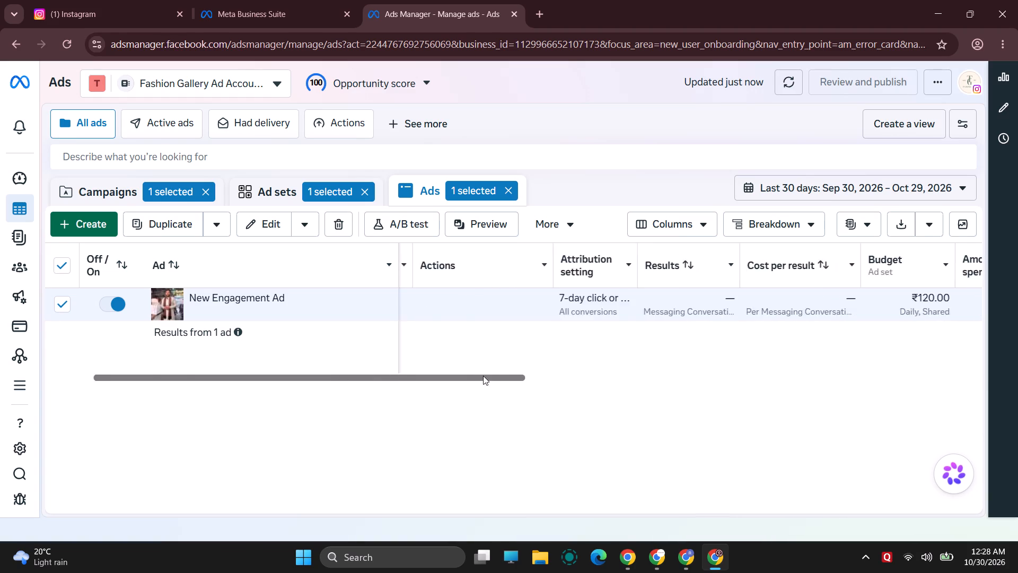
{"action": "left_click_drag", "start_coordinate": [483, 376], "coordinate": [339, 377]}
{"action": "left_click_drag", "start_coordinate": [417, 377], "coordinate": [277, 374]}
{"action": "scroll", "coordinate": [451, 448], "scroll_direction": "down", "scroll_amount": 2}
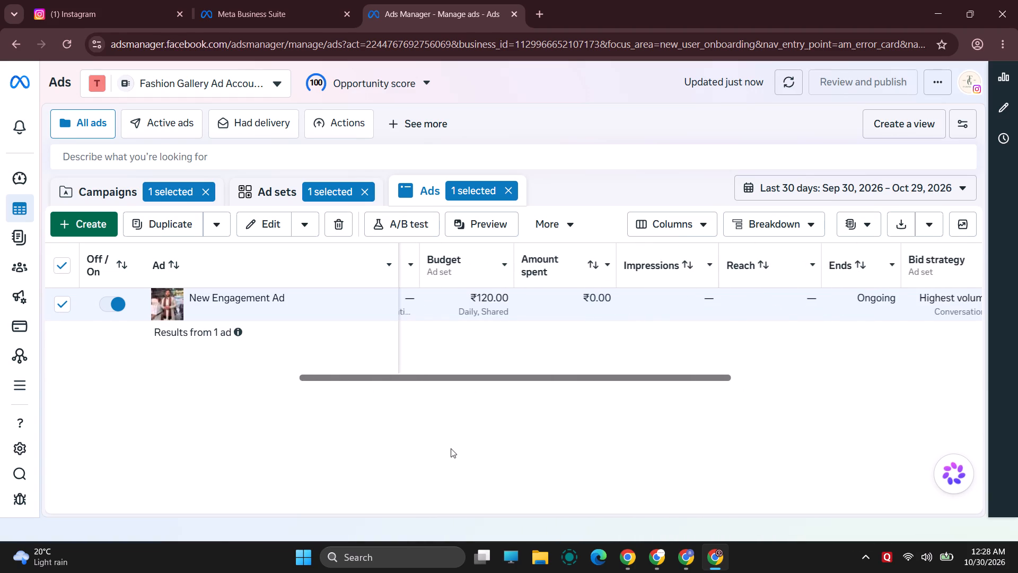
{"action": "scroll", "coordinate": [451, 448], "scroll_direction": "up", "scroll_amount": 2}
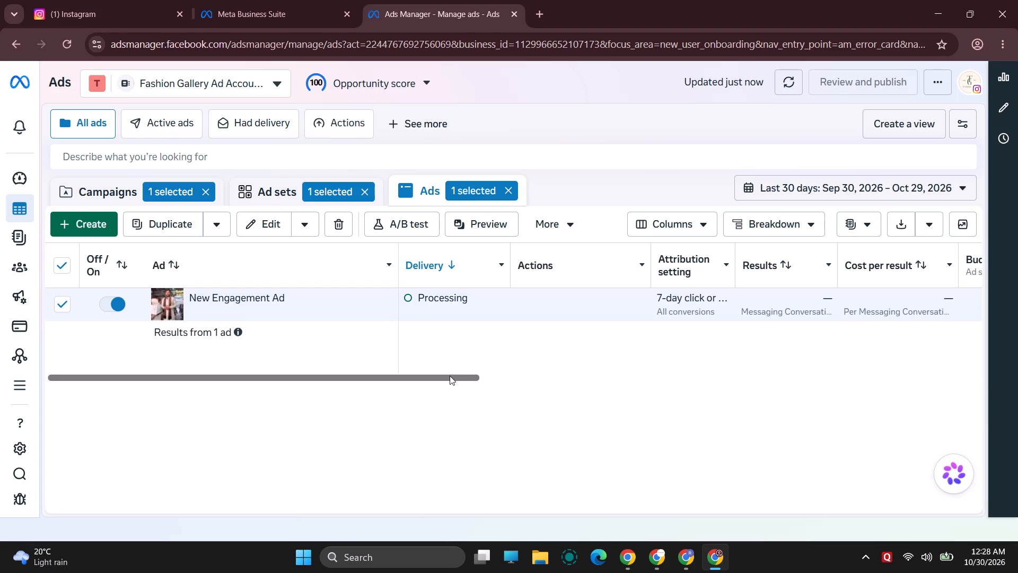
{"action": "left_click", "coordinate": [65, 39]}
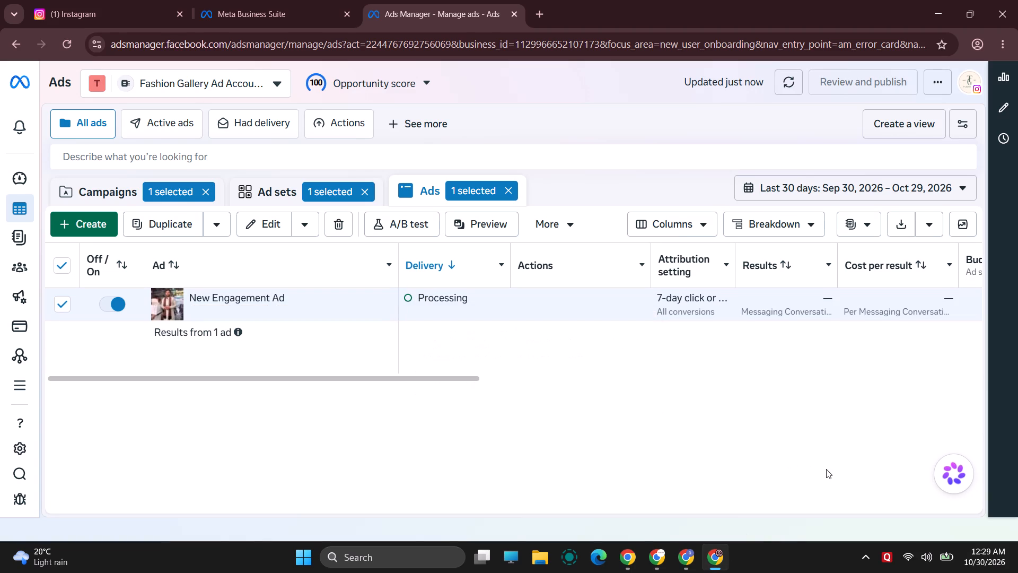
Capture a screen snip of the entire Ads Manager page area with the New Engagement Ad row.
{"action": "key", "text": "shift+super+s"}
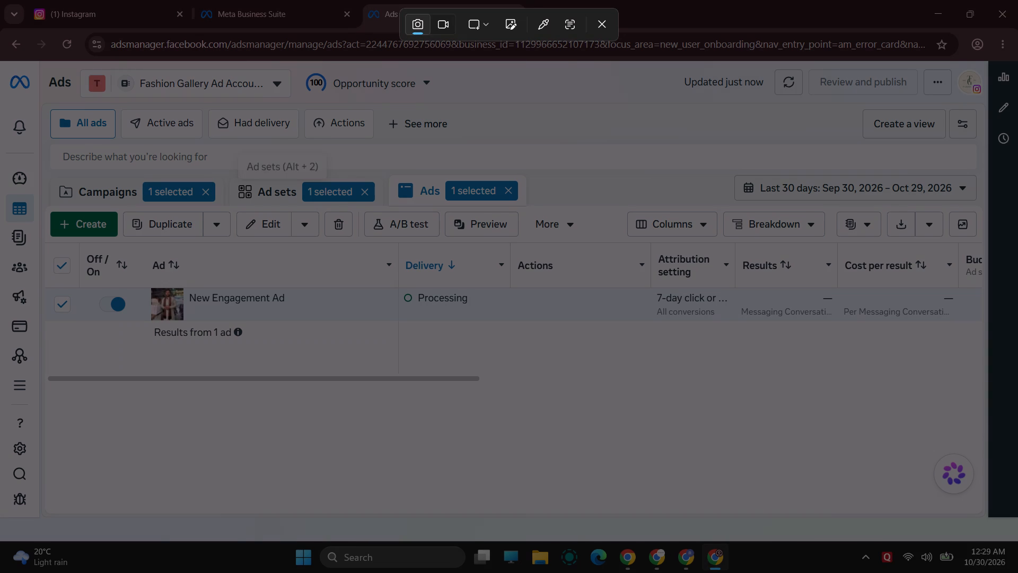
{"action": "left_click_drag", "start_coordinate": [1, 66], "coordinate": [1017, 517]}
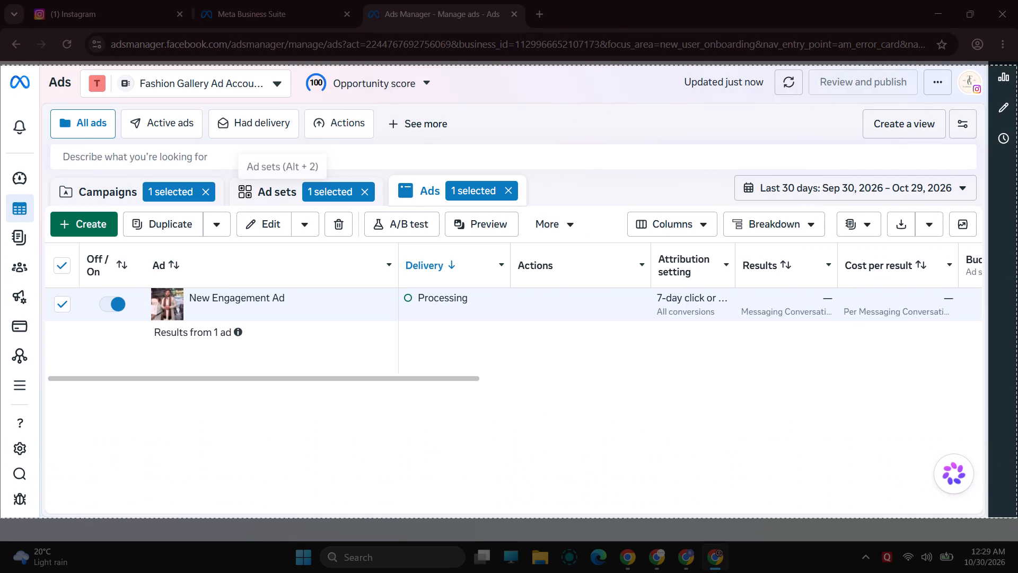
{"action": "left_click_drag", "start_coordinate": [1017, 517], "coordinate": [1016, 516]}
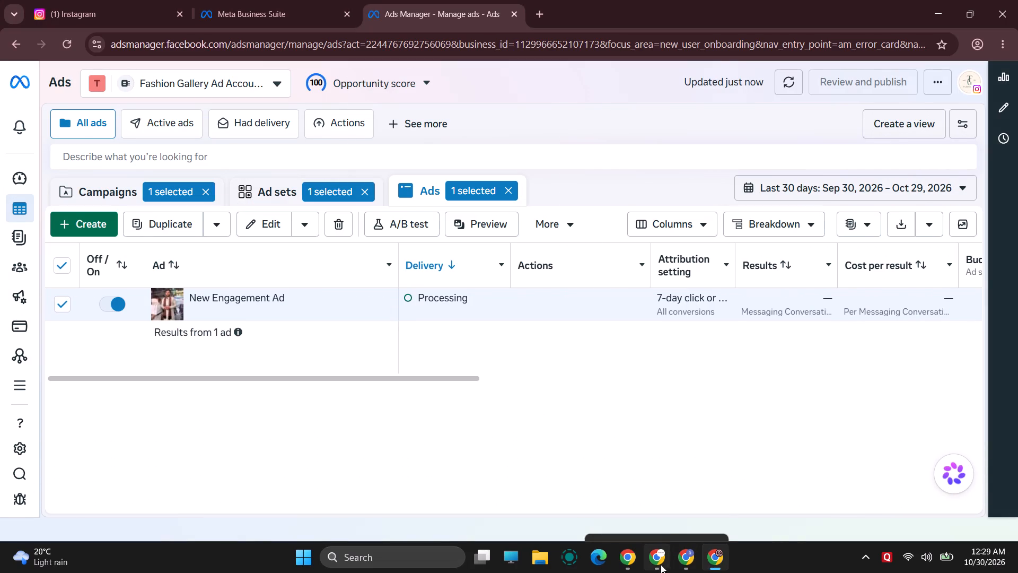